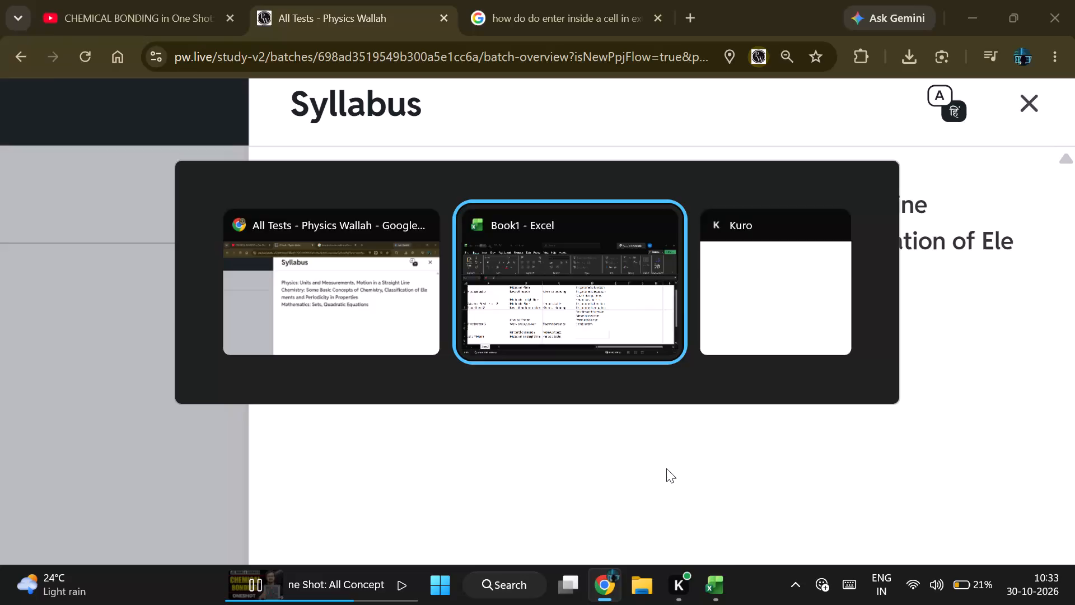
In the Excel sheet, enter "Sets" and "Qadritic equations" on separate lines in the Maths cell of the AITS # Mains row.
click(674, 466)
text(St)
key(BackSpace)
text(ets)
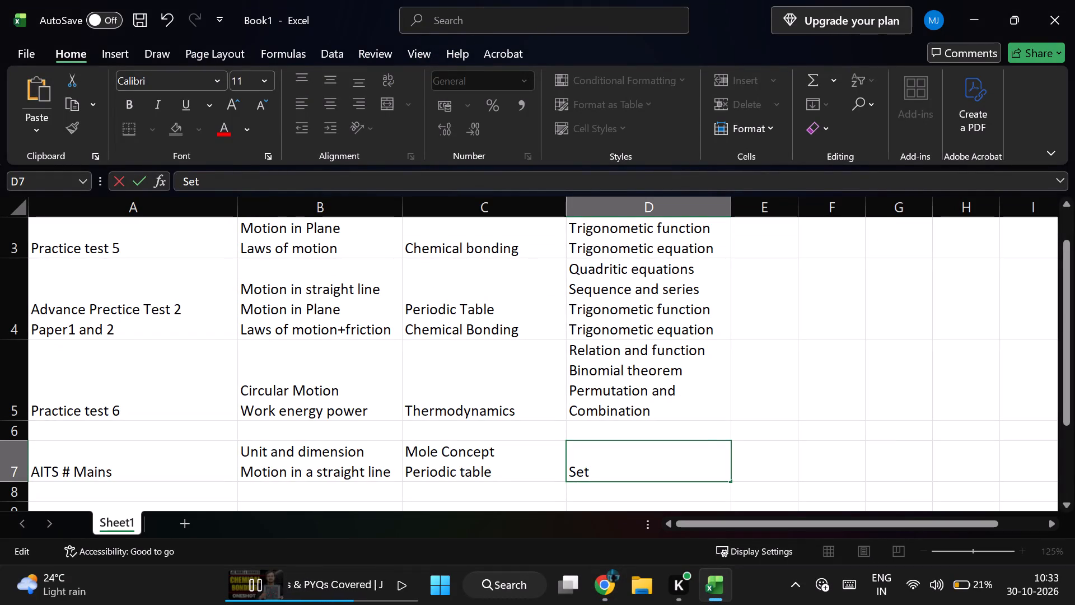
key(alt+Return)
key(shift+w)
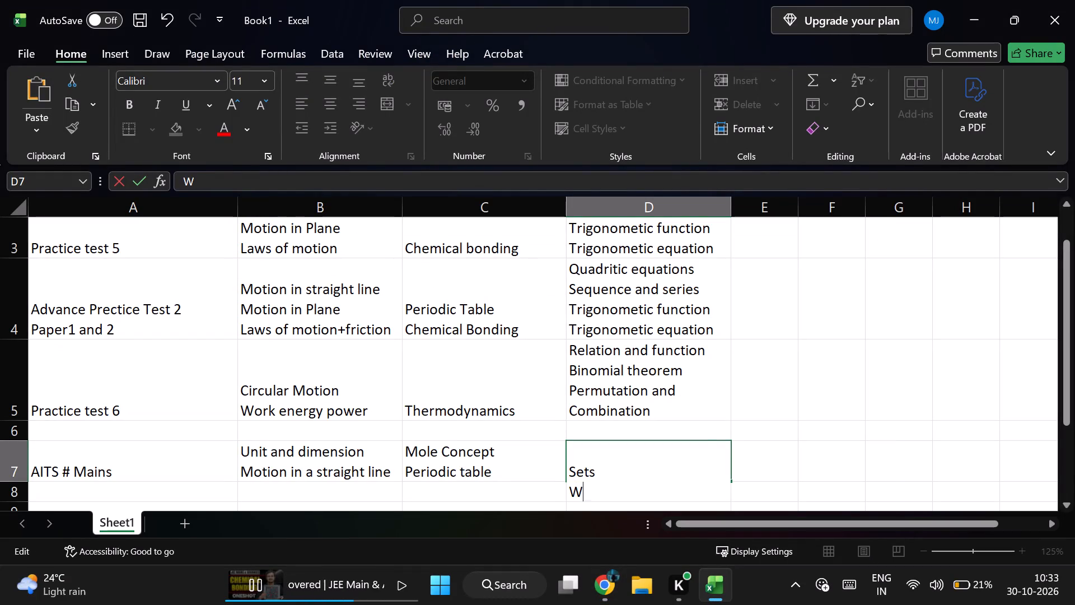
key(BackSpace)
text(Qadritic equations)
click(801, 449)
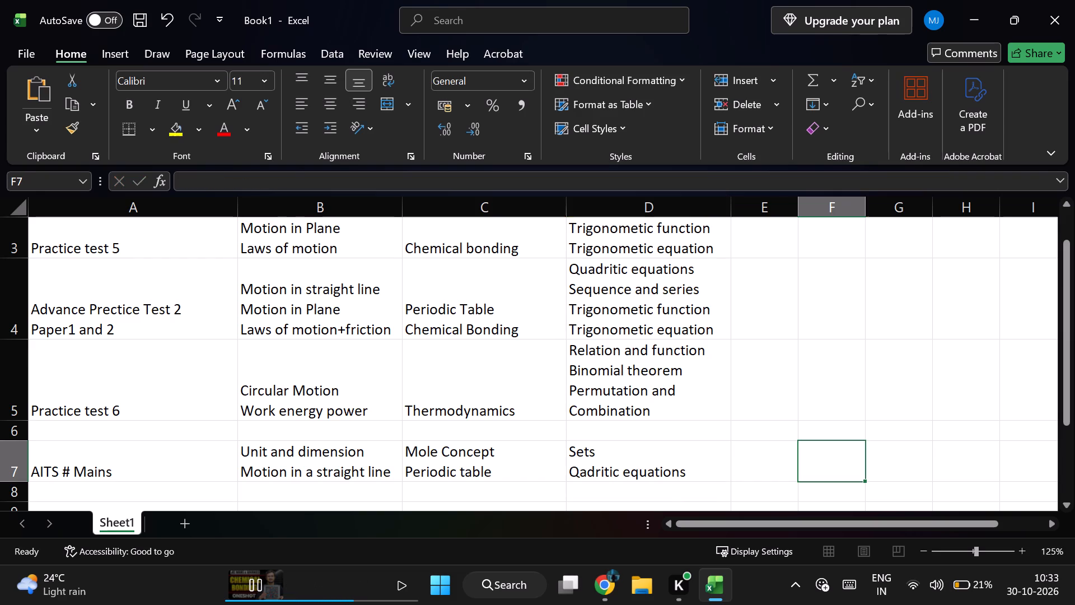
Replace the # in the "AITS # Mains" label with 3.
scroll(801, 449, down, 1)
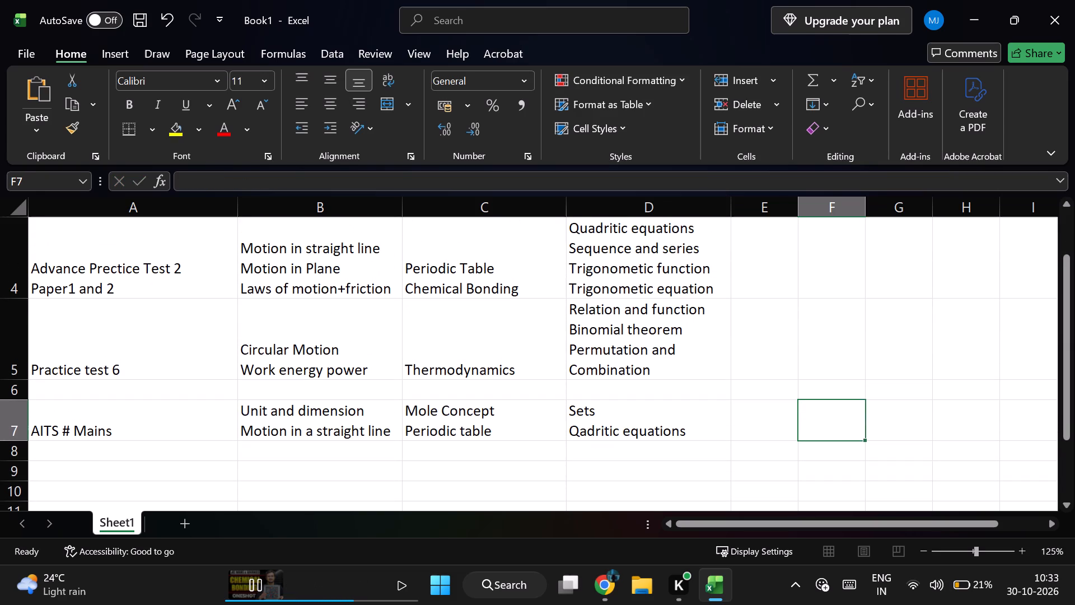
double_click(115, 448)
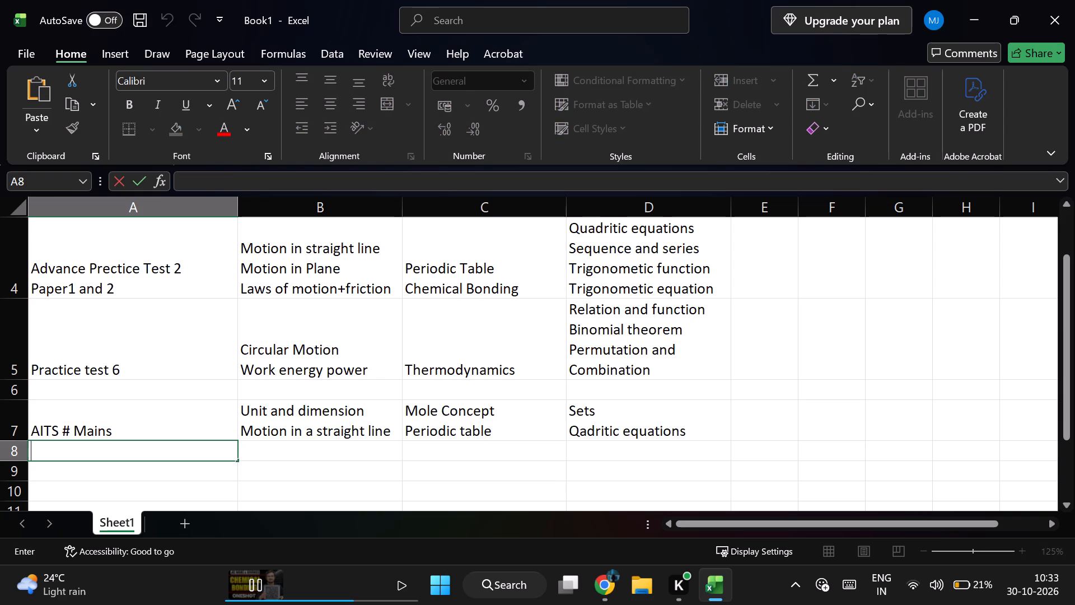
double_click(154, 429)
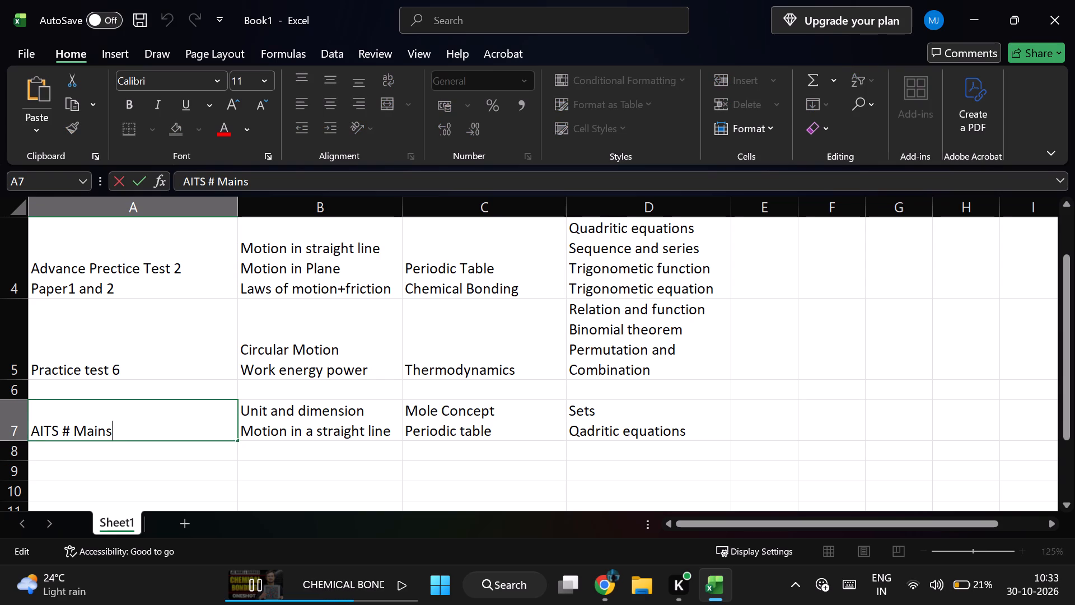
double_click(67, 430)
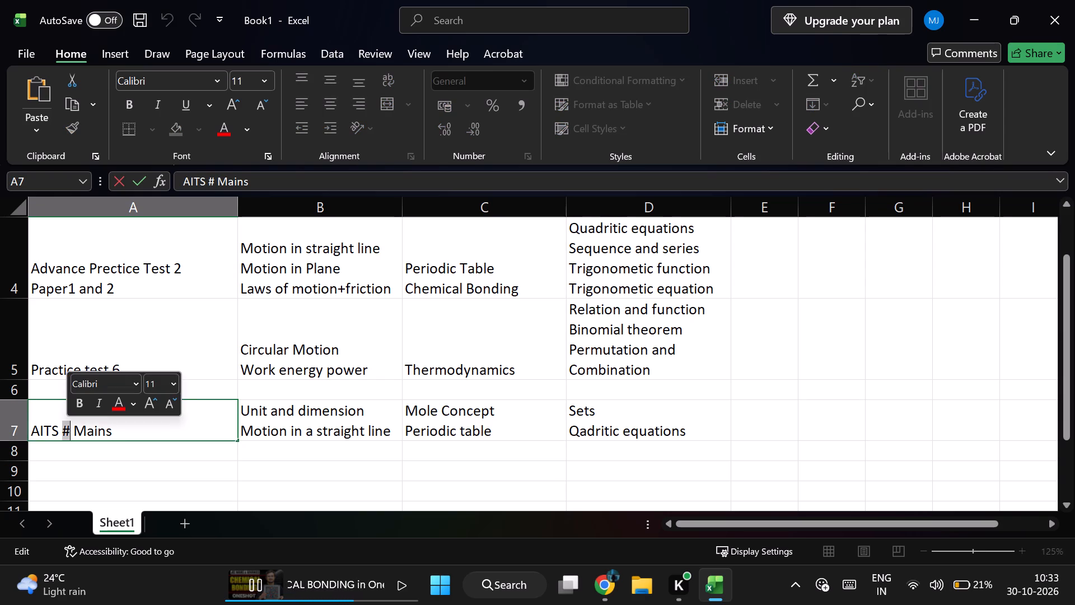
key(3)
Enter "AITS $ Advance" with "Paper 1 anc 2" on a second line in cell A8, below AITS 3 Mains.
double_click(110, 455)
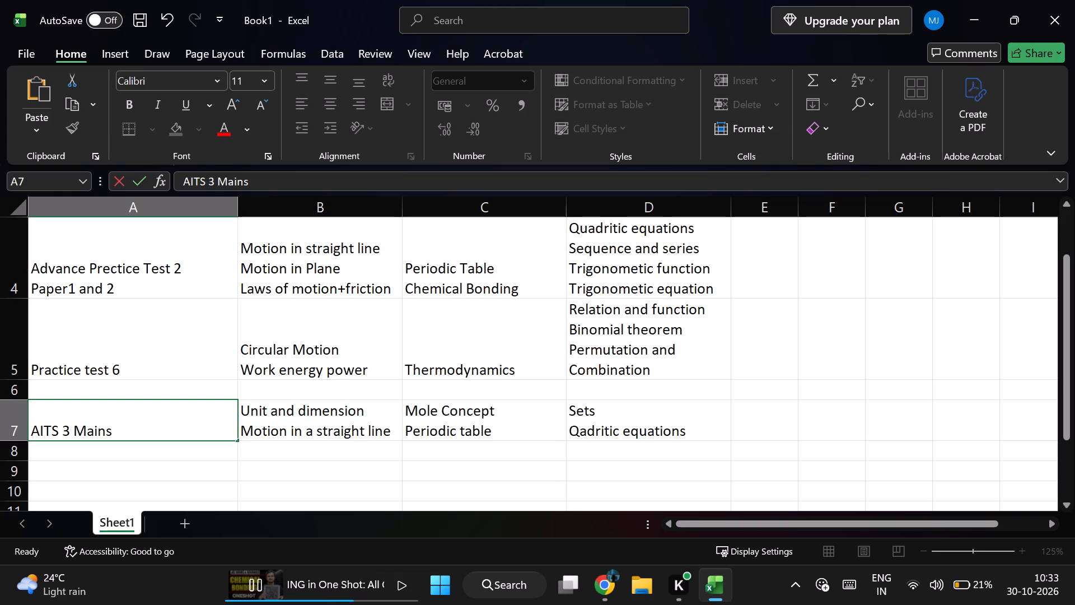
text(AITS)
key(space)
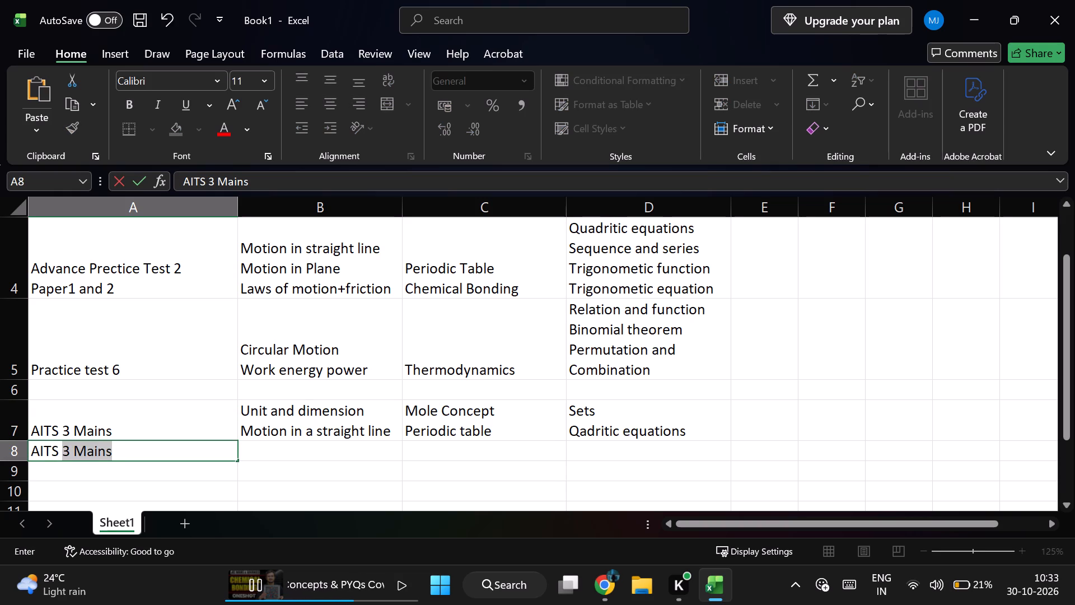
key(shift+dollar)
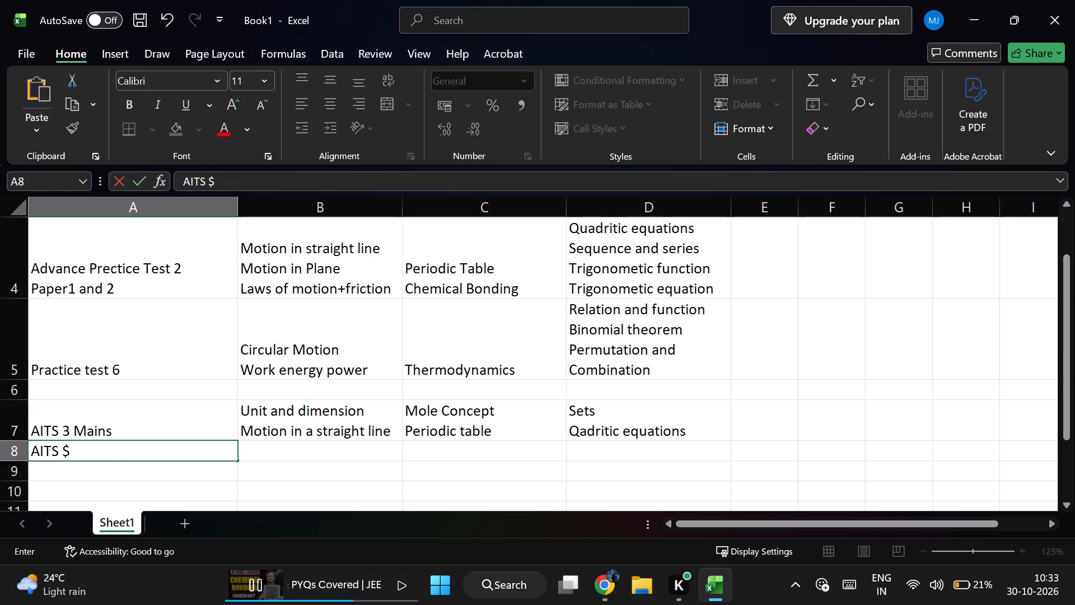
key(BackSpace)
text($ Advance)
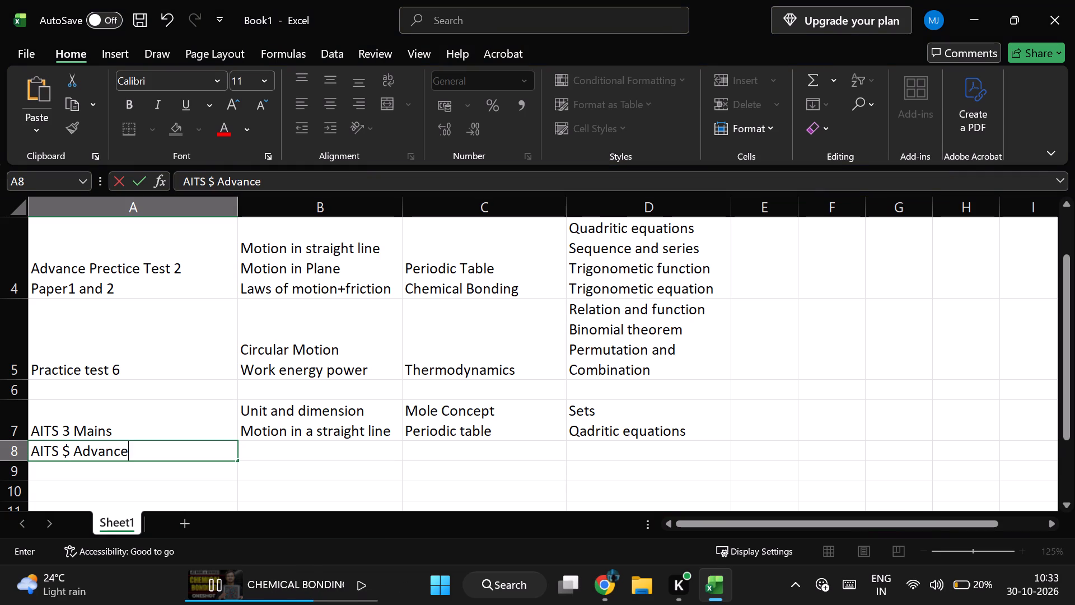
key(alt+Return)
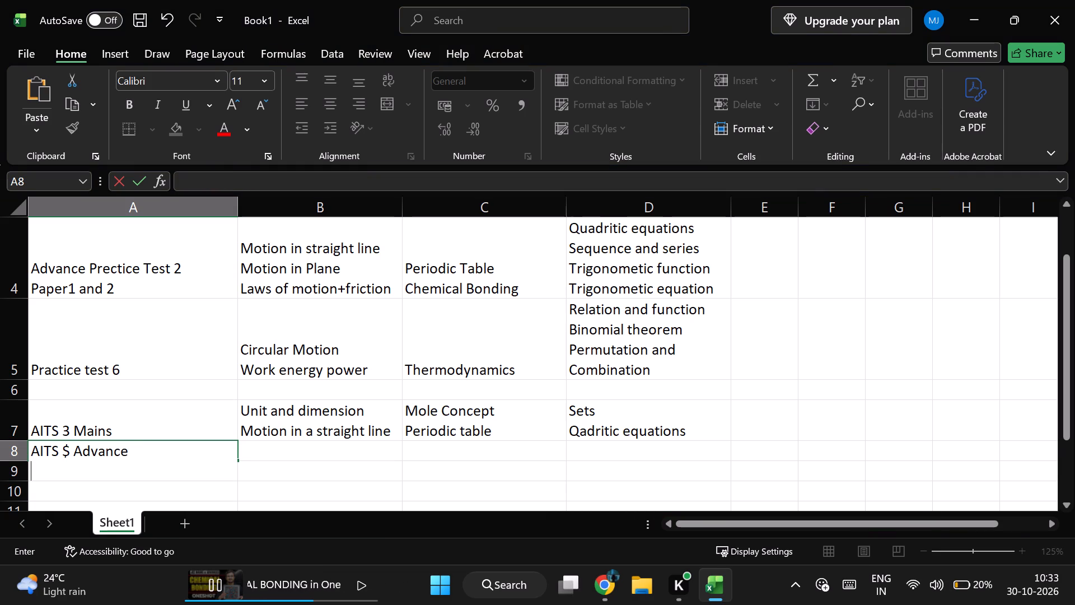
text(Paper)
key(space)
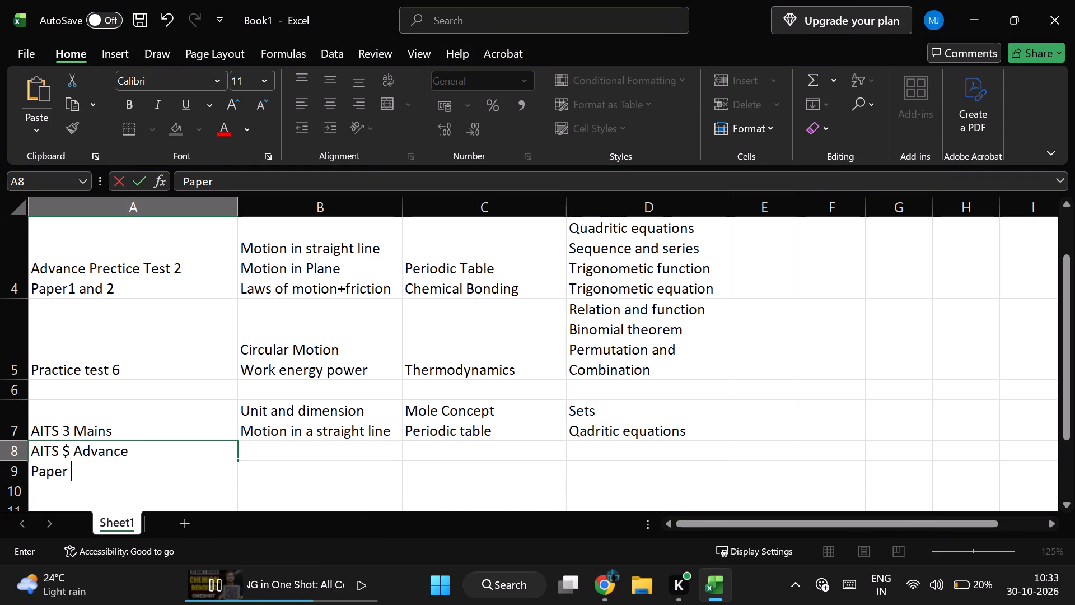
text(1 anc 2)
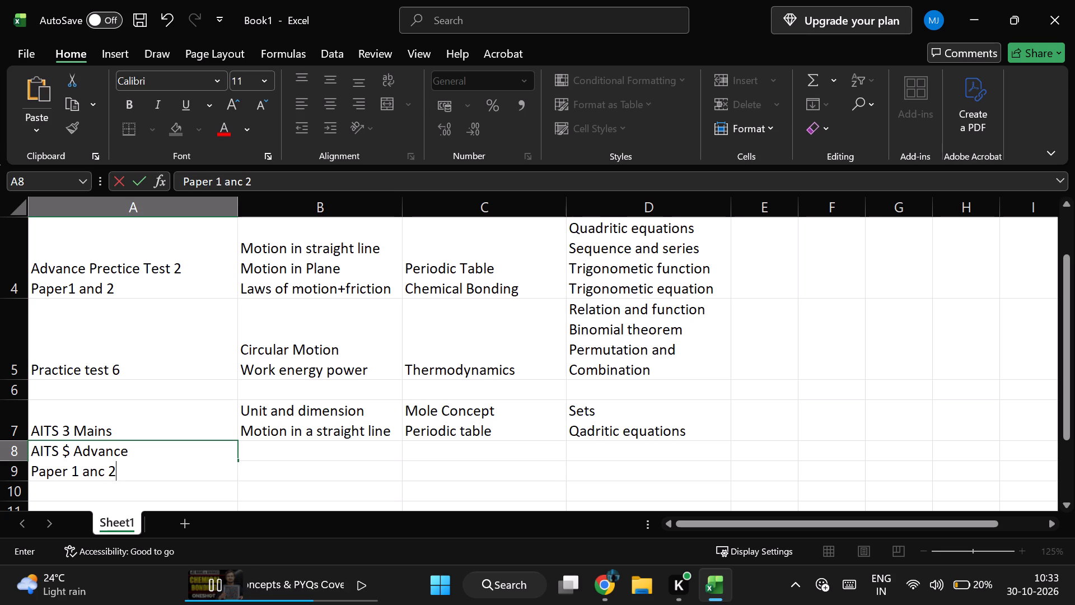
click(716, 428)
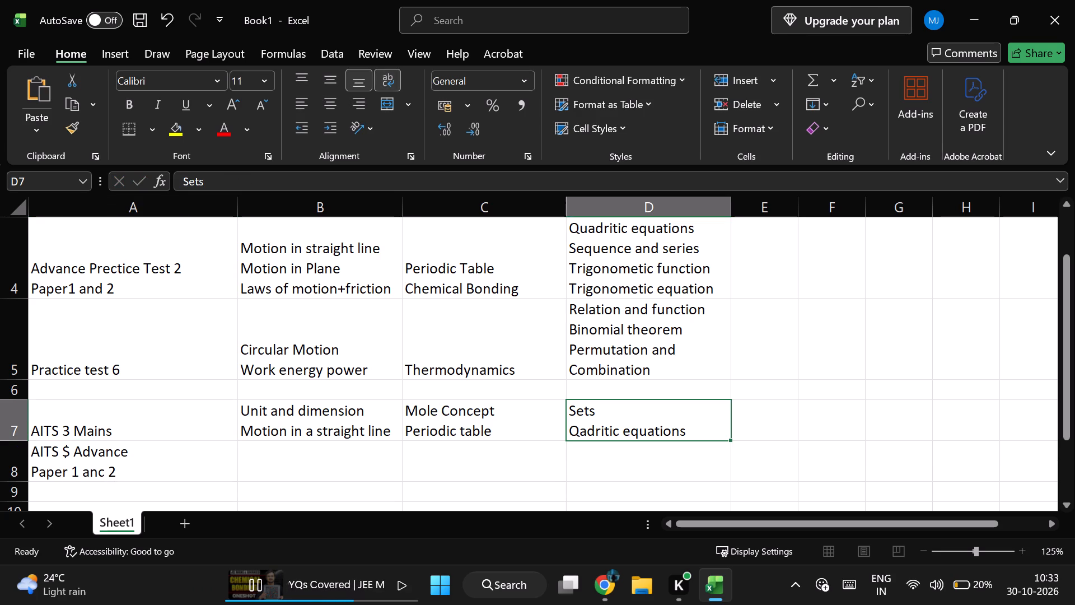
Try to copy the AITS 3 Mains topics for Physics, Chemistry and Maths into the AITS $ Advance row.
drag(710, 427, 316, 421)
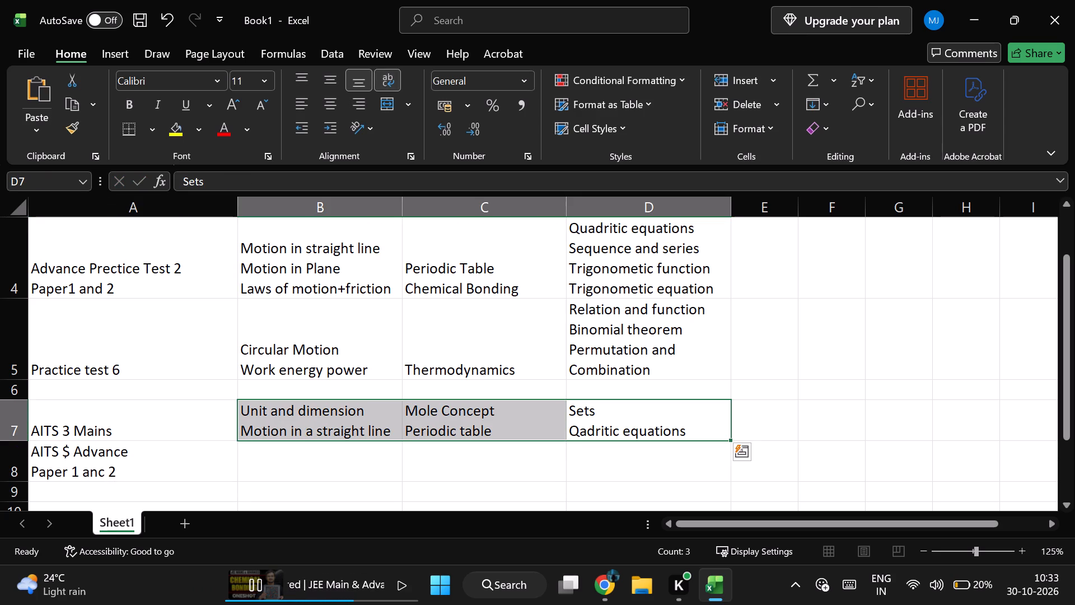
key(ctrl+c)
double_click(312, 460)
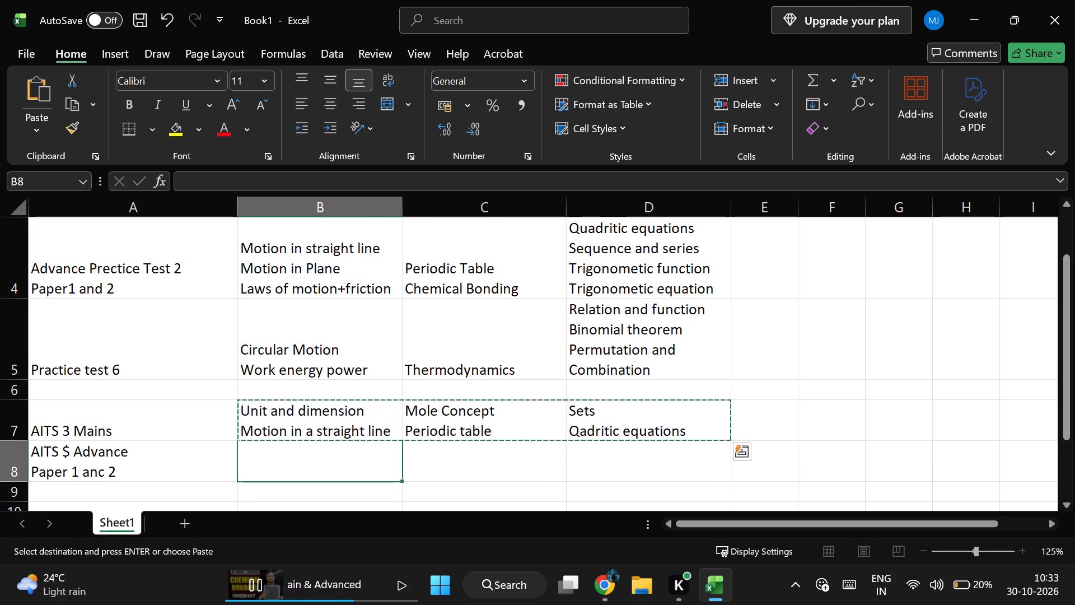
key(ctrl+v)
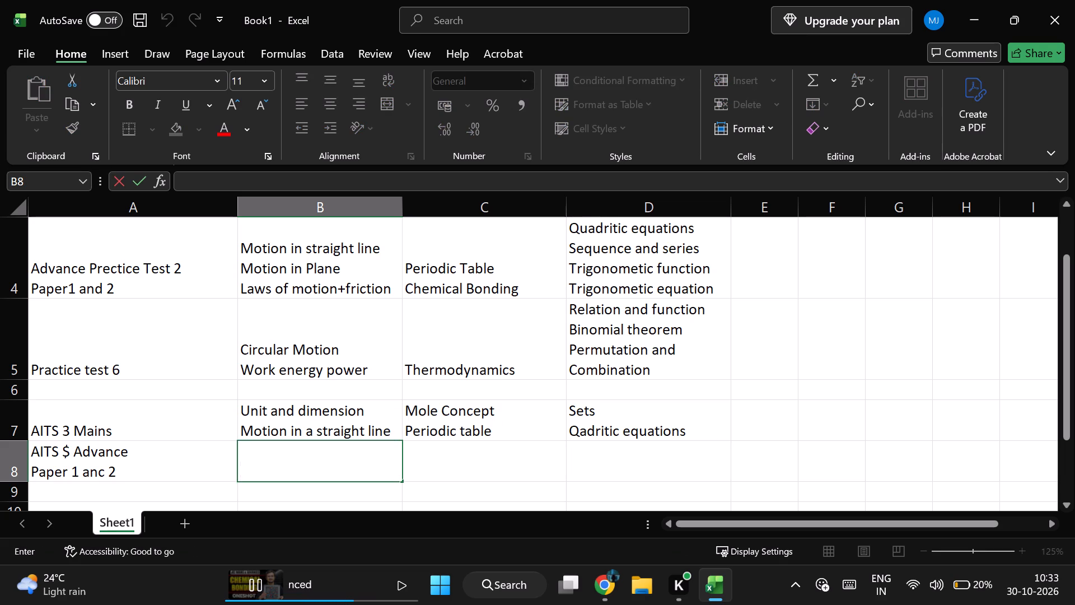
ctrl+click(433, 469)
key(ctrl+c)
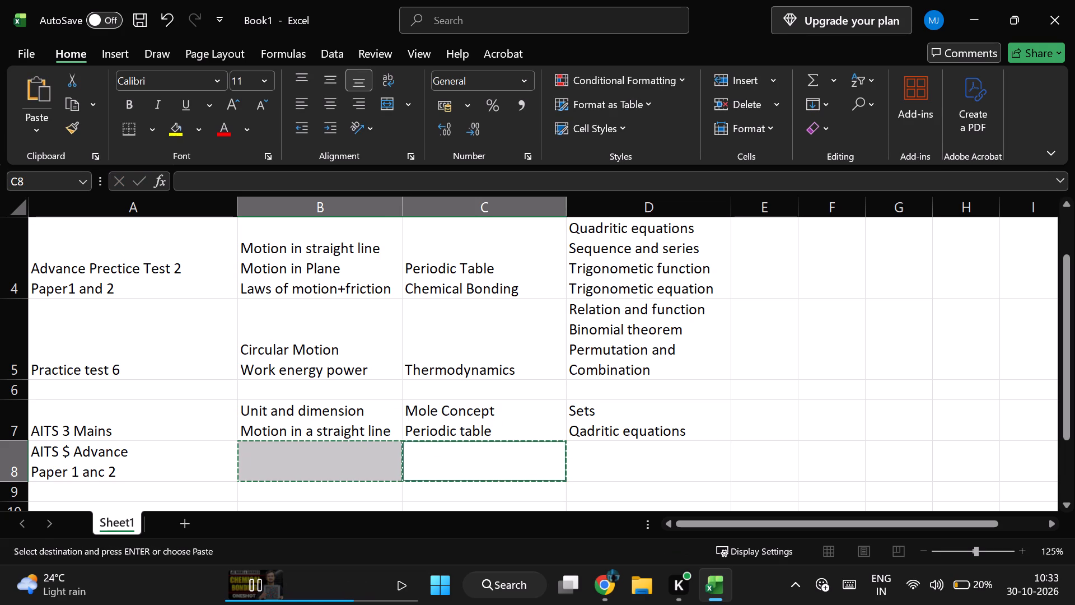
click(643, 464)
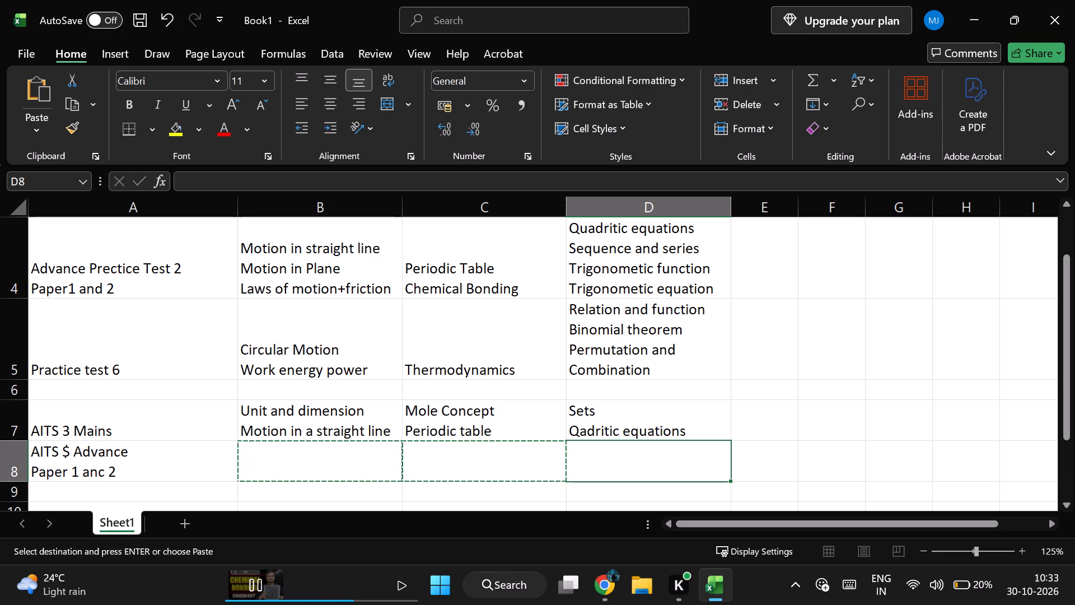
Copy the Physics, Chemistry and Maths topics from B7:D7 into B8:D8 of the AITS $ Advance row.
click(718, 428)
drag(719, 432, 405, 379)
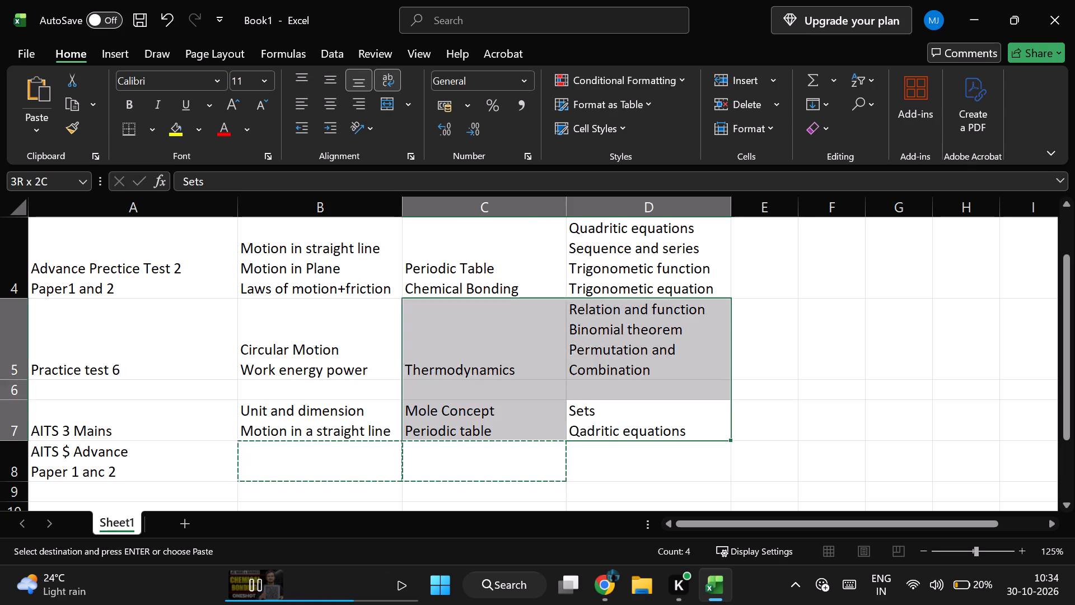
drag(405, 379, 266, 408)
key(ctrl+c)
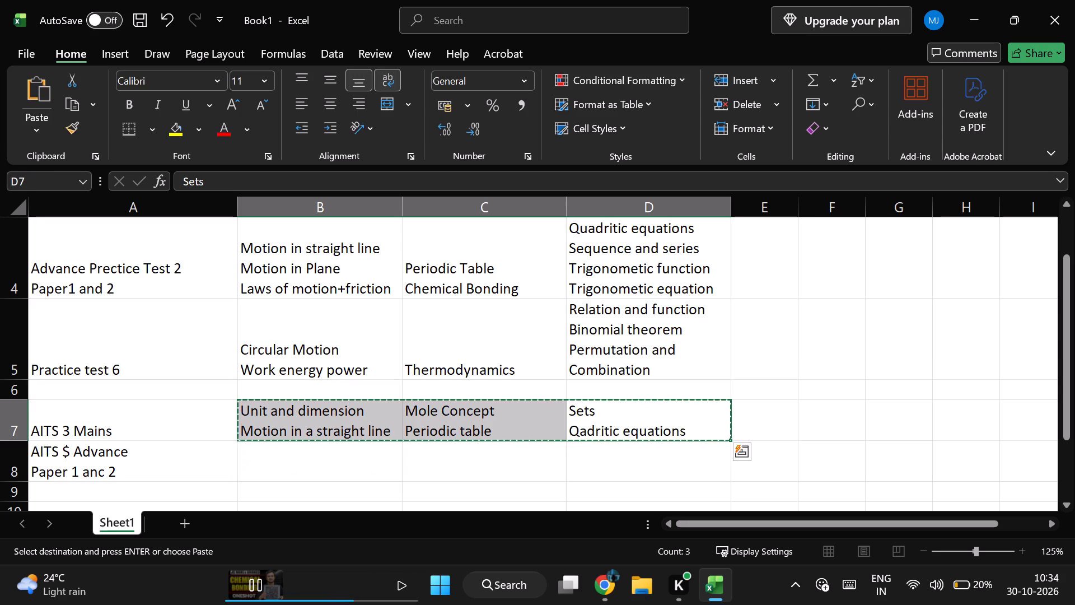
click(292, 468)
key(ctrl+v)
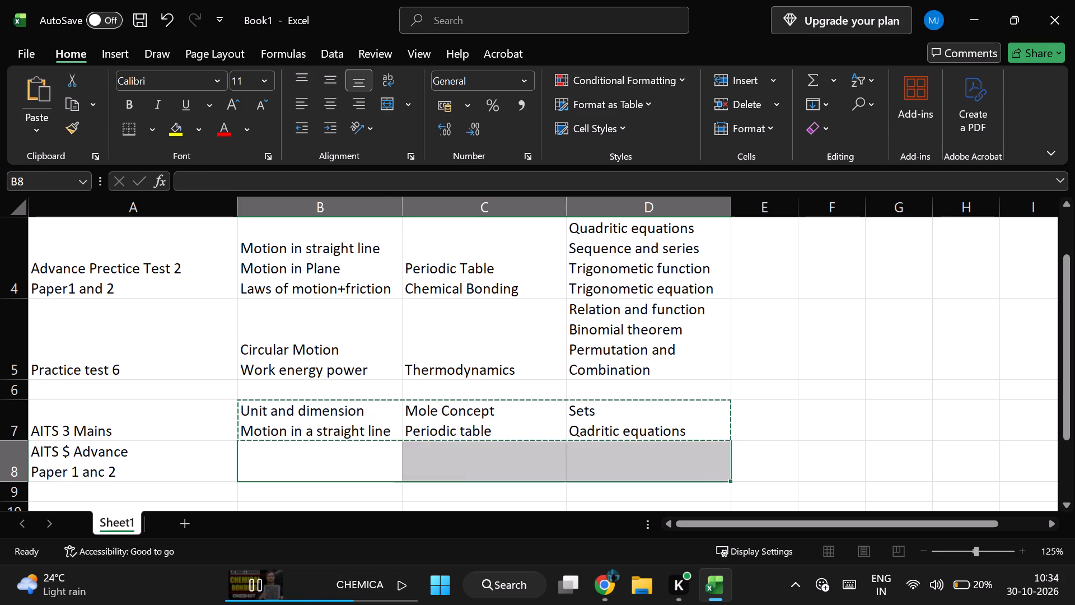
click(902, 398)
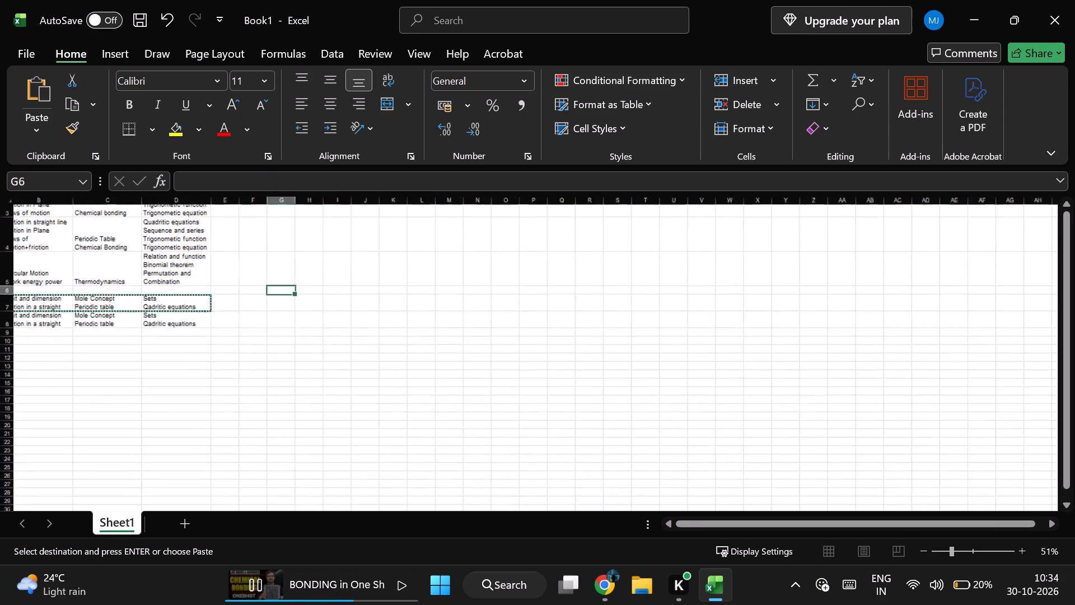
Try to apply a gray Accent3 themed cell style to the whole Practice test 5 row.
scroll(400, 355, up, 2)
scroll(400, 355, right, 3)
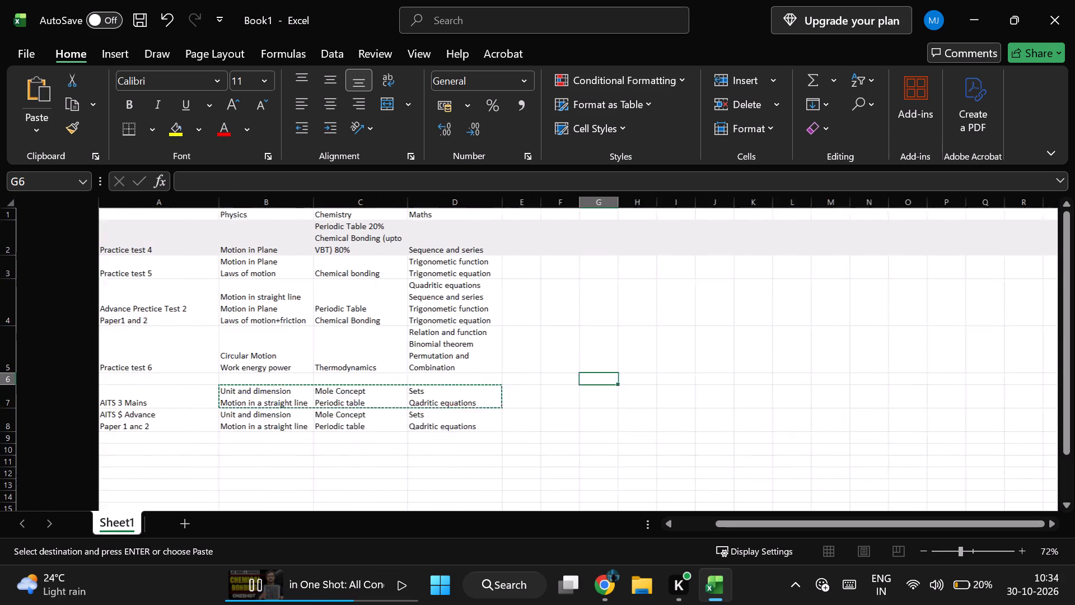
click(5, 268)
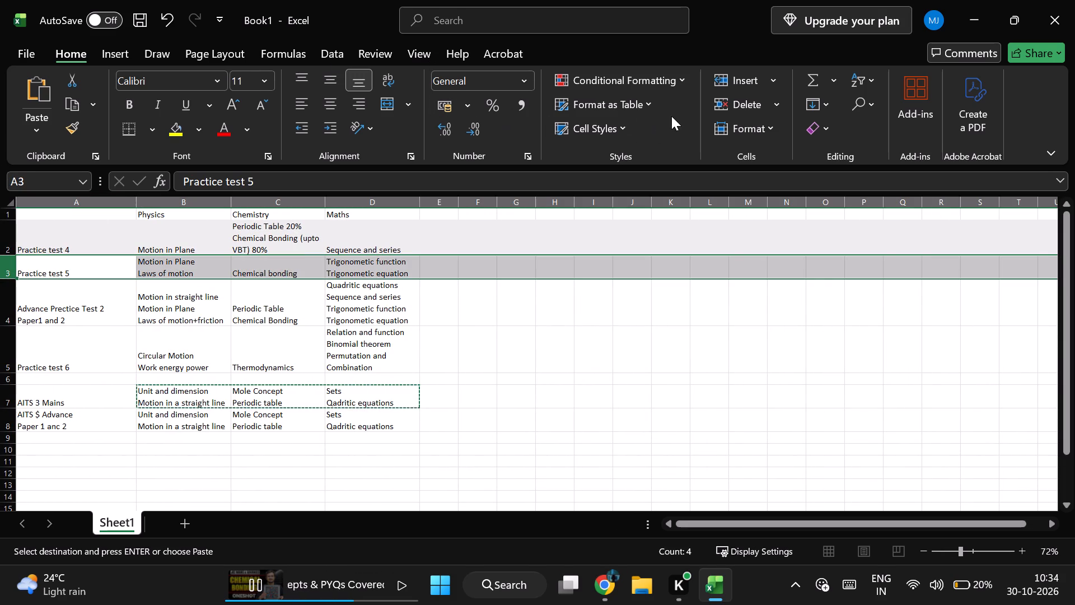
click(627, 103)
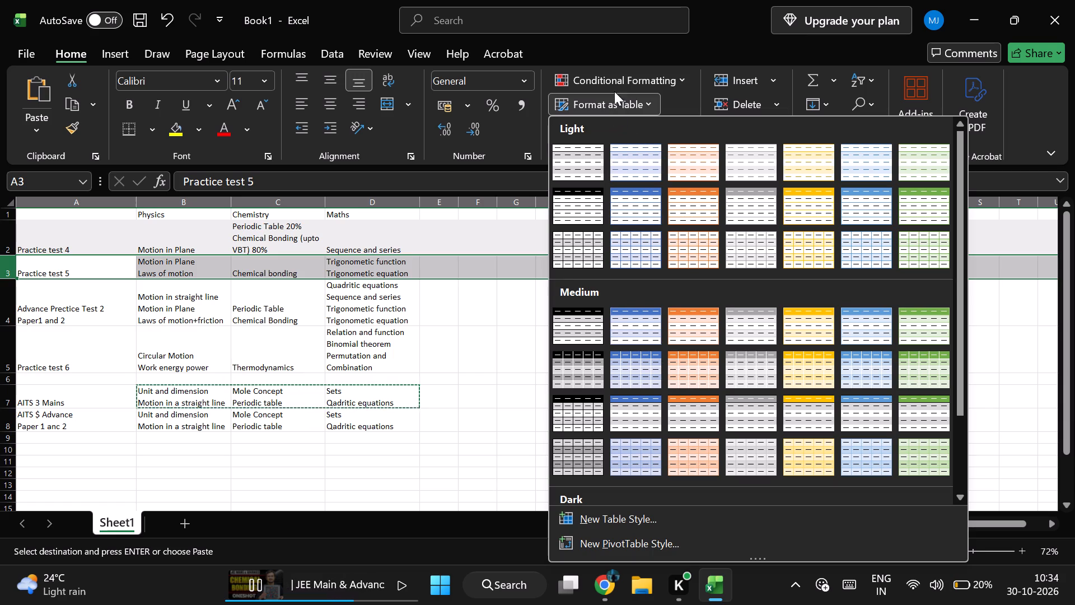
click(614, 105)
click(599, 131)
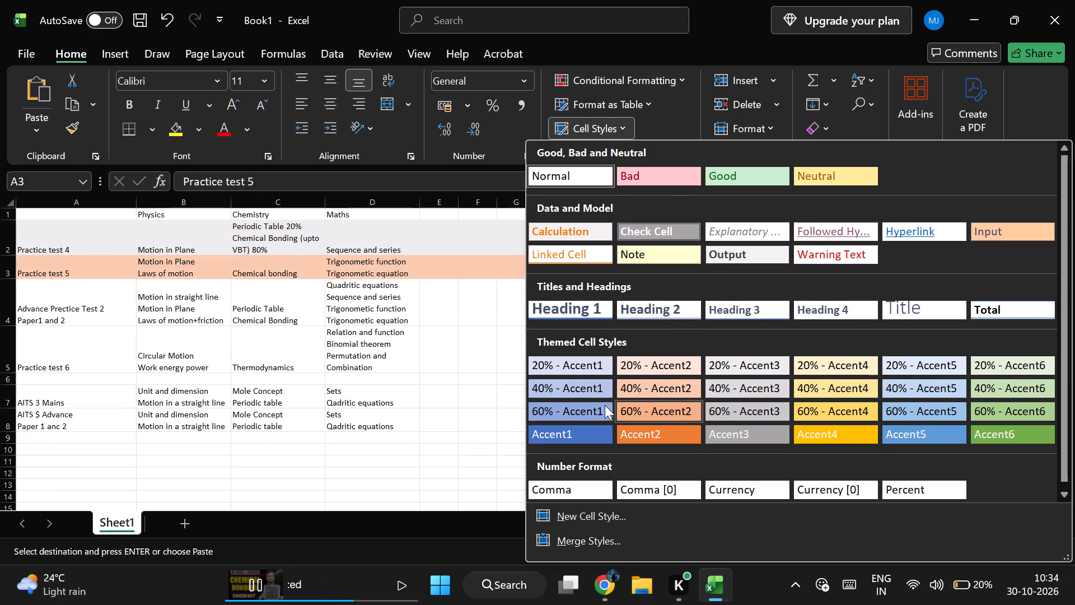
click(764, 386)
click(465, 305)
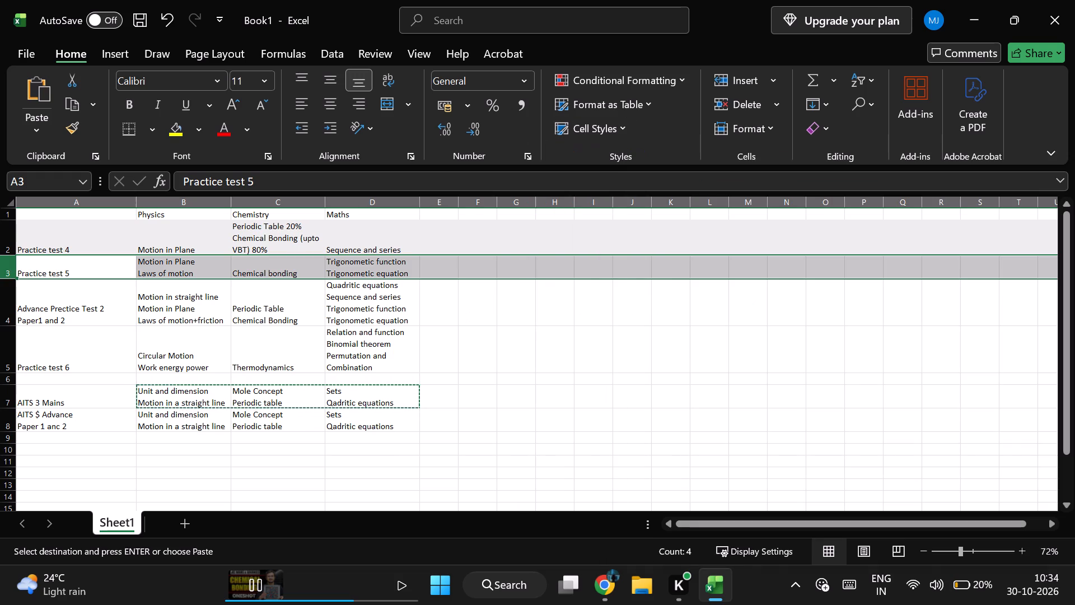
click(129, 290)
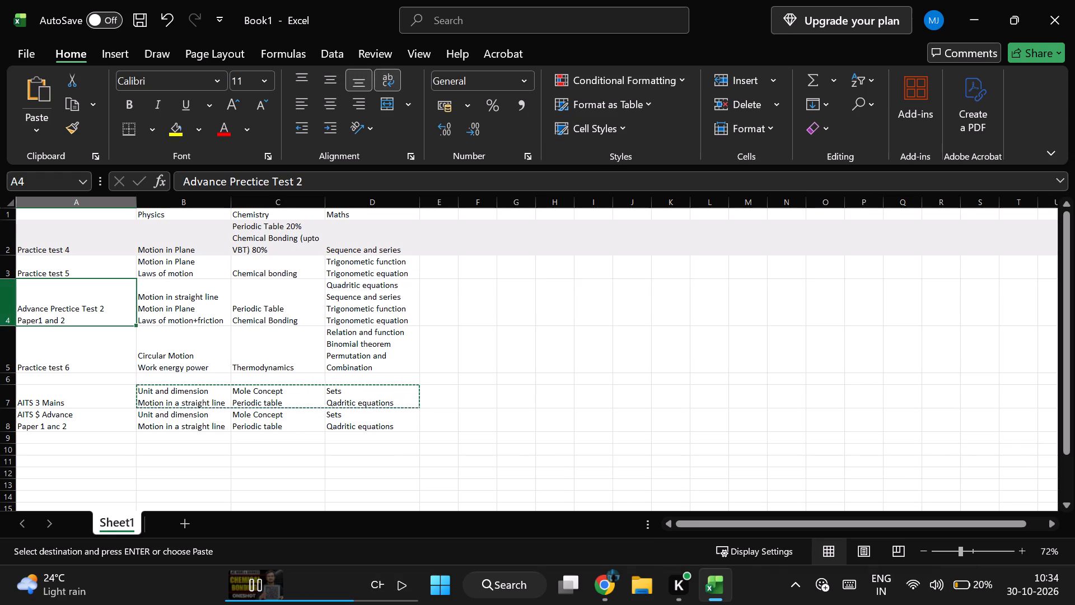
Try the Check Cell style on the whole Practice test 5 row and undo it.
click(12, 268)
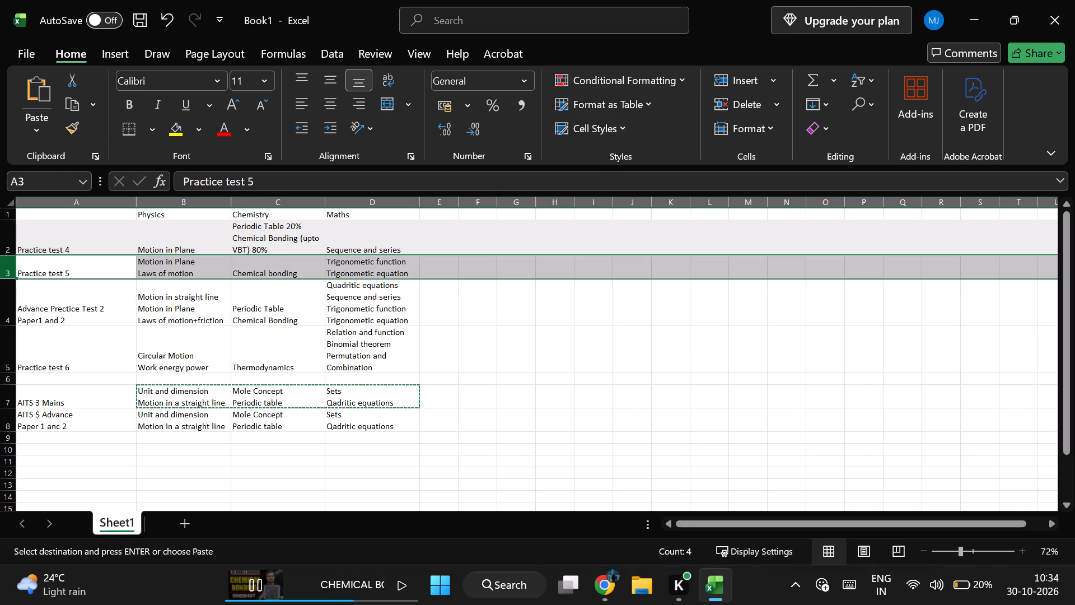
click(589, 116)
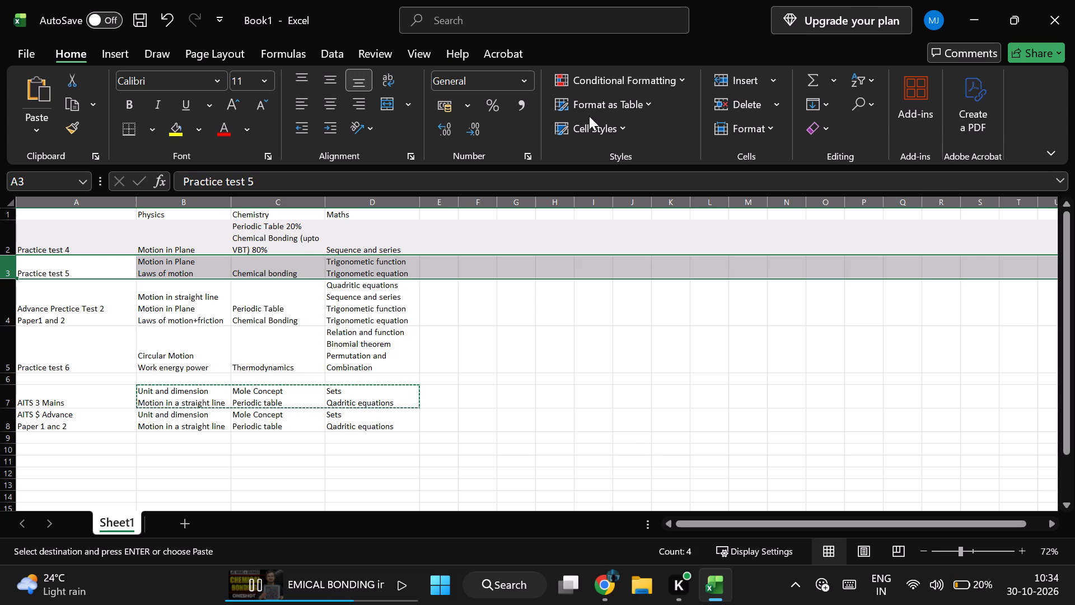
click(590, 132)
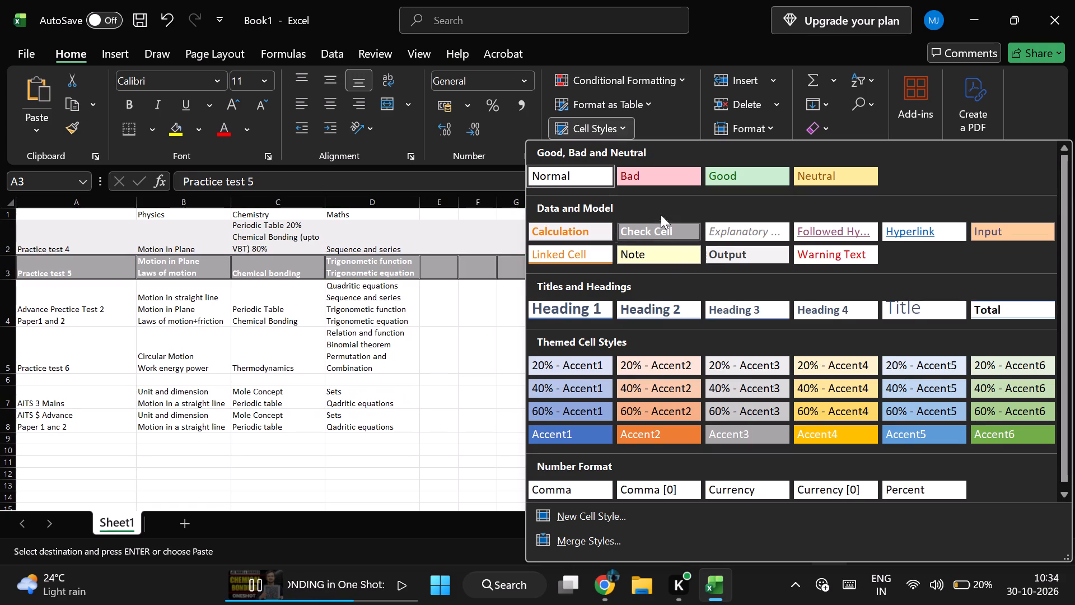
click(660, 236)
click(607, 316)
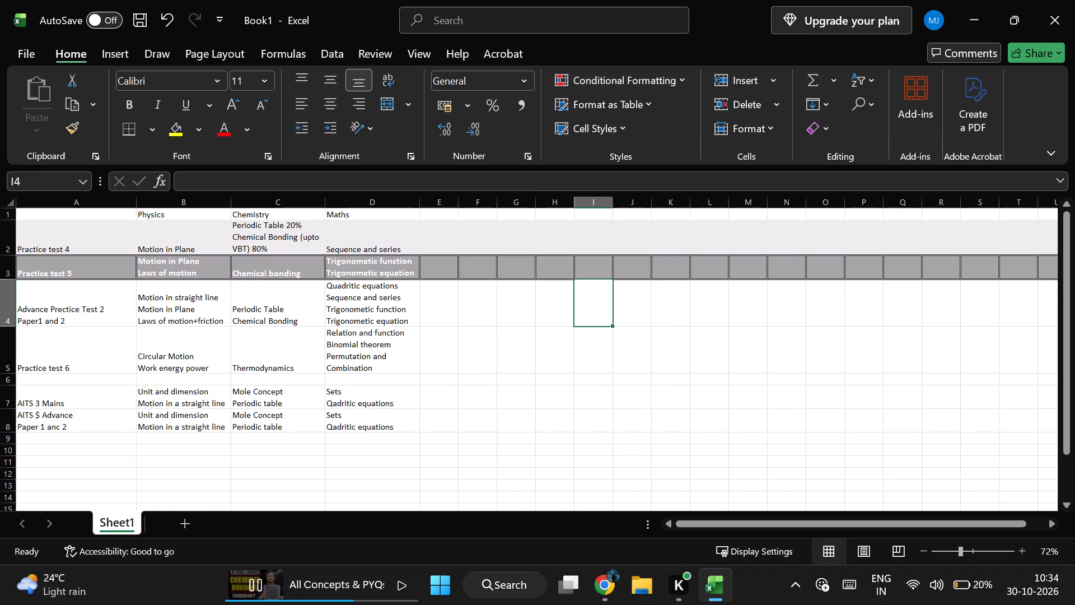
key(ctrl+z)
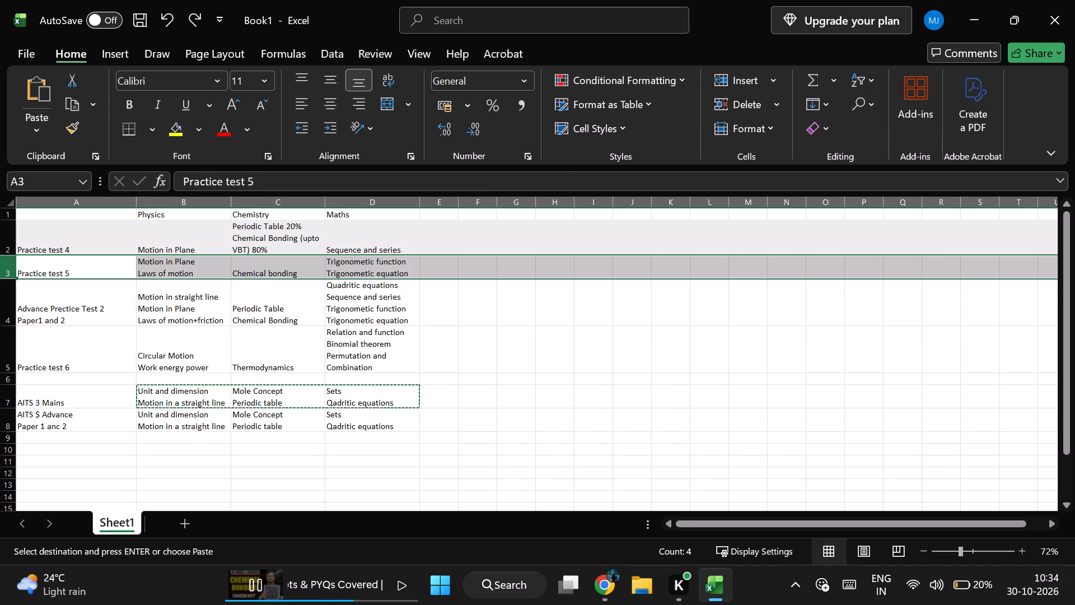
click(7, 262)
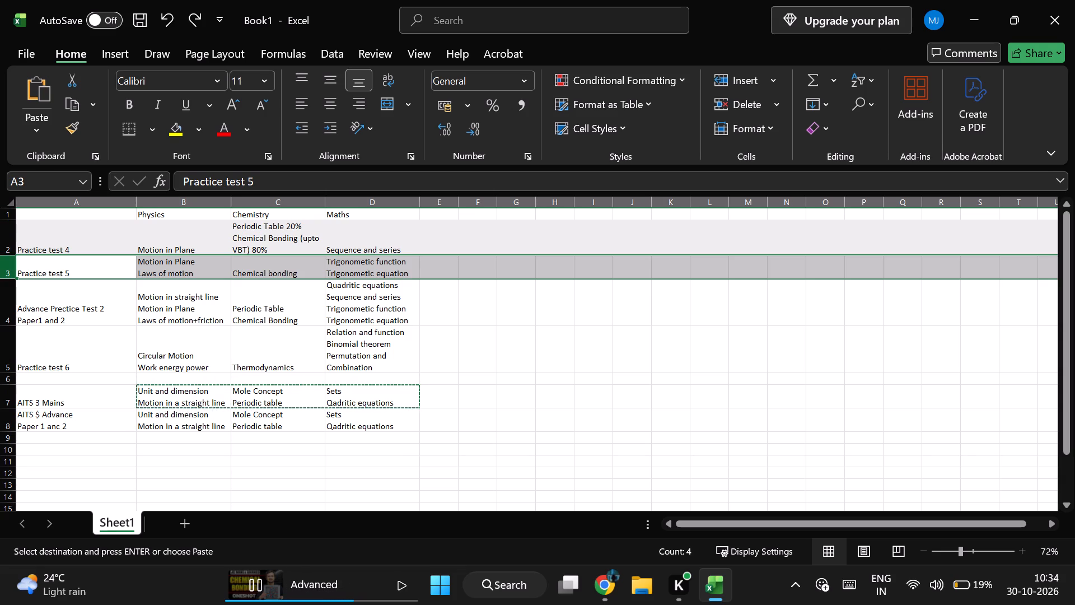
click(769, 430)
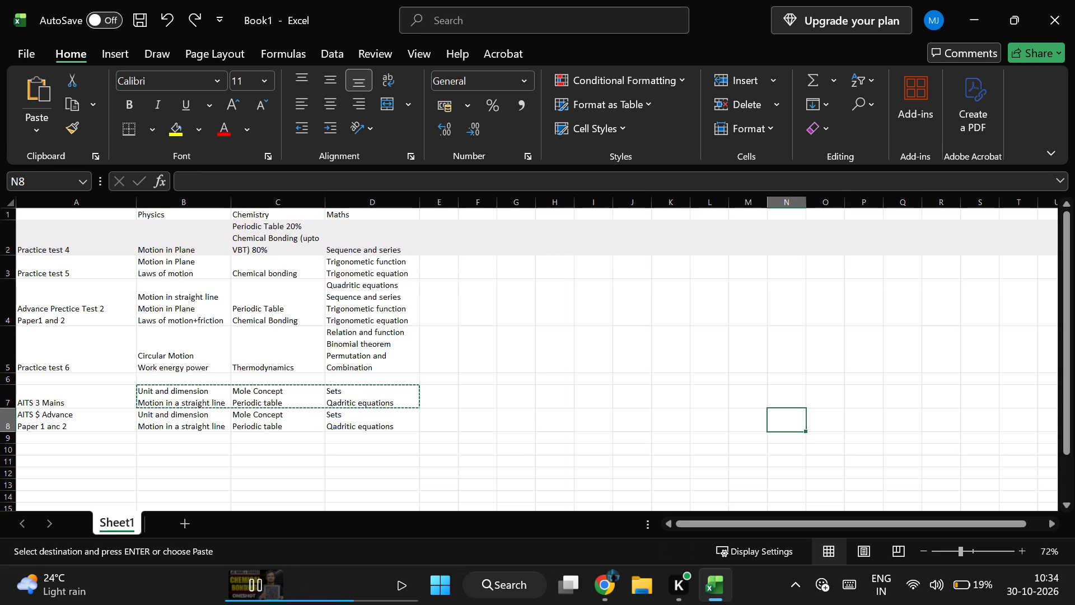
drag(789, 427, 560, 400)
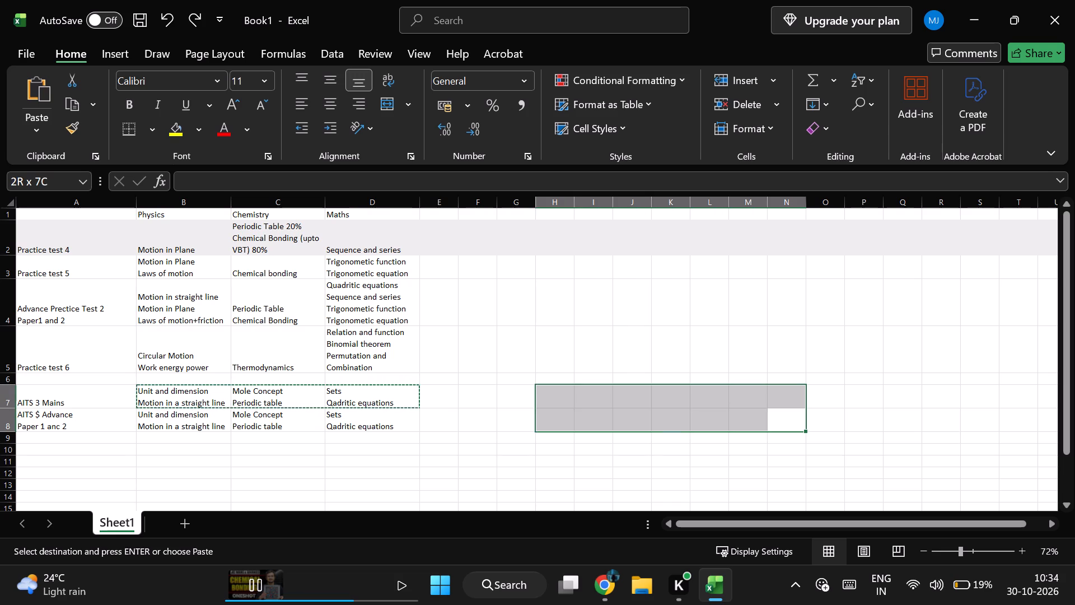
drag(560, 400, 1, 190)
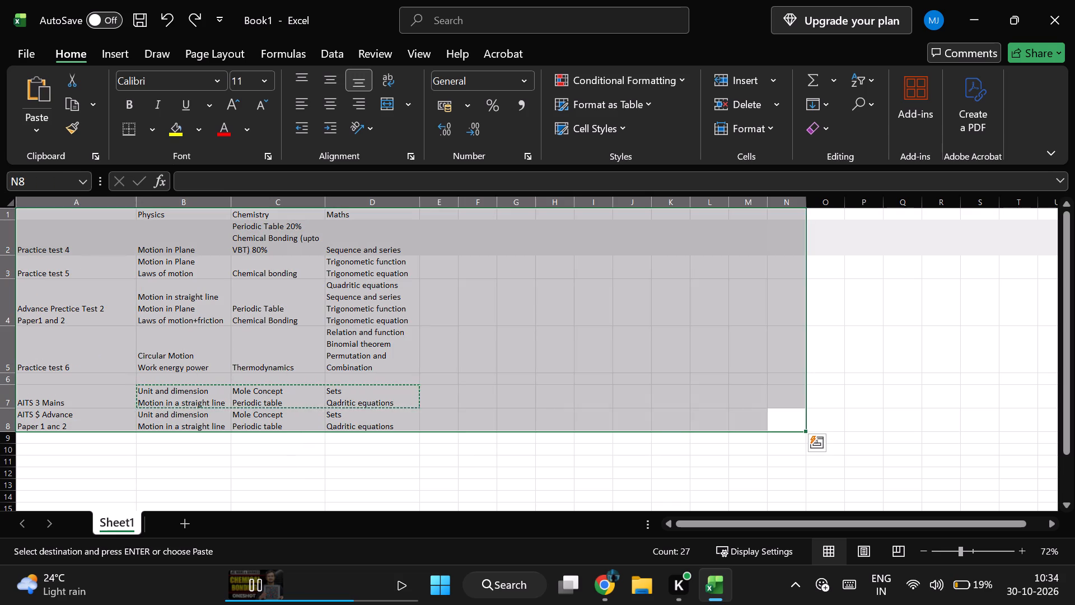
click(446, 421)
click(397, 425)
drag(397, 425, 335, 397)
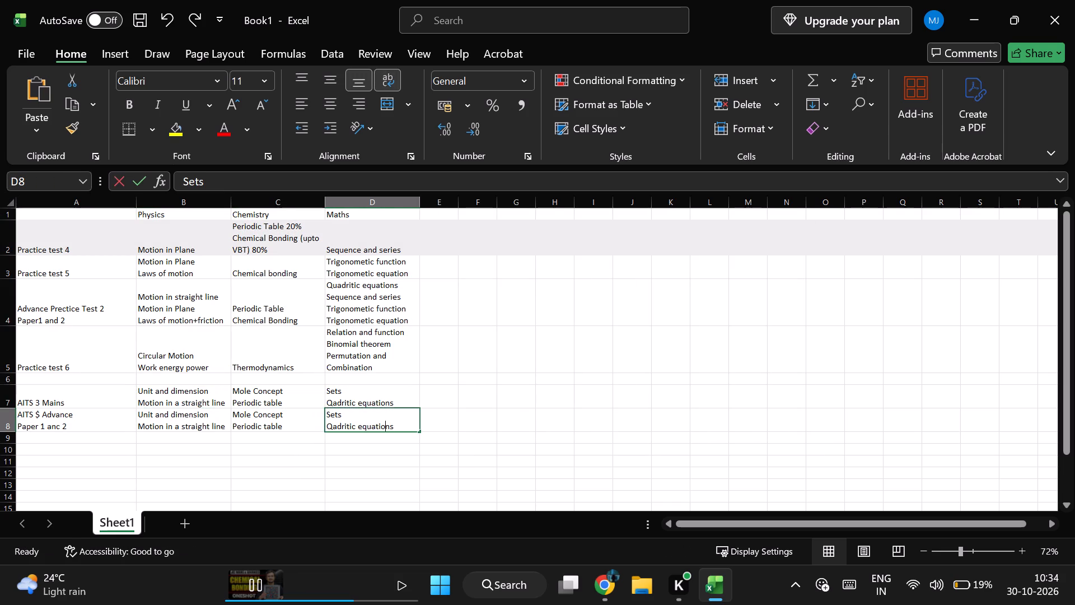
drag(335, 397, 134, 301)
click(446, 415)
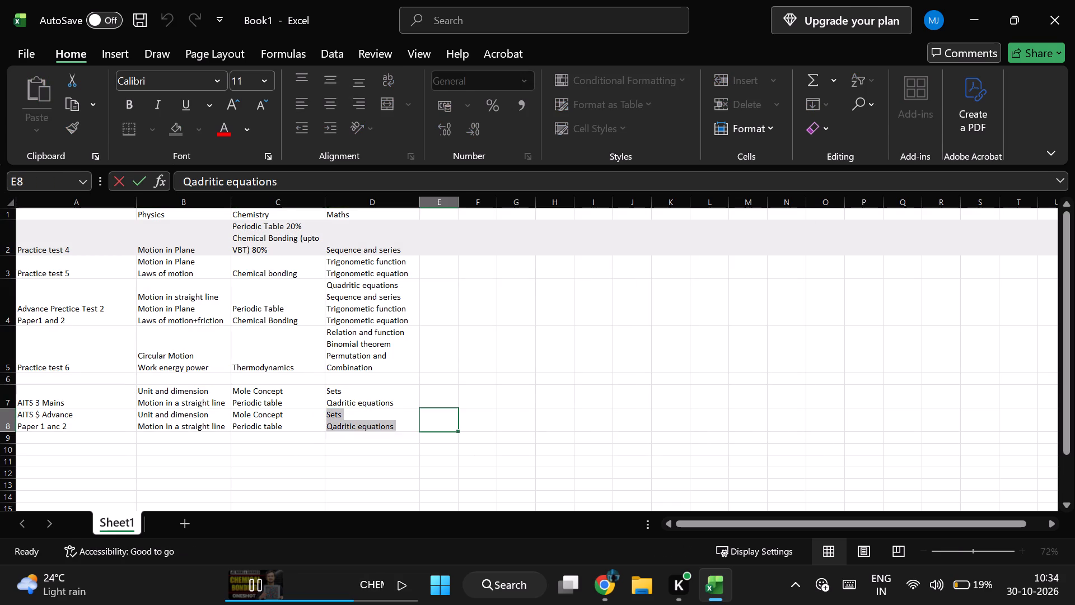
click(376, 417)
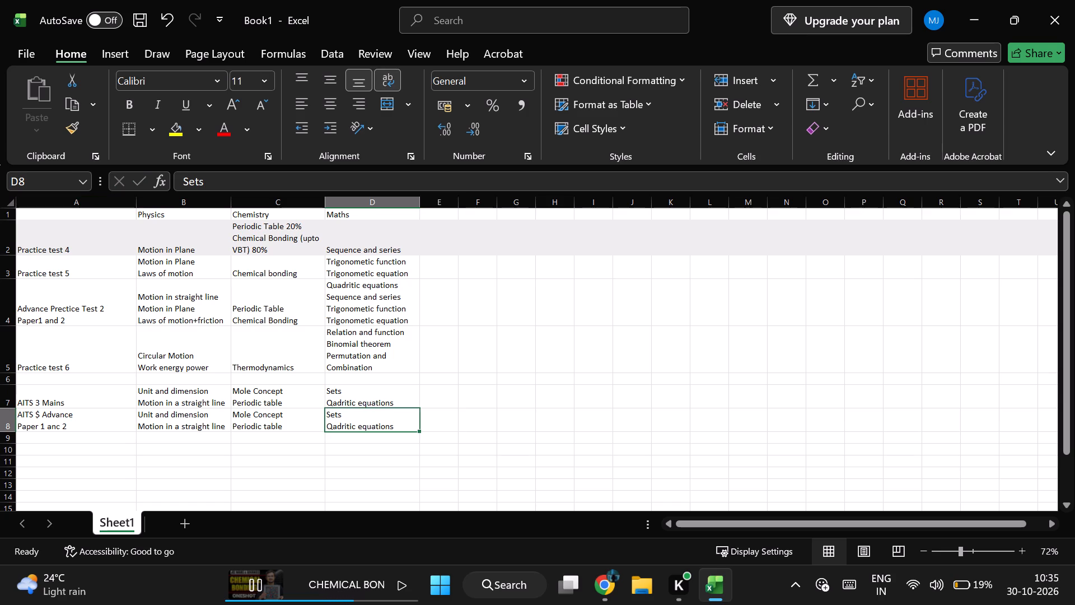
Apply the Accent5 themed cell style to the whole header row containing Physics, Chemistry and Maths.
click(7, 216)
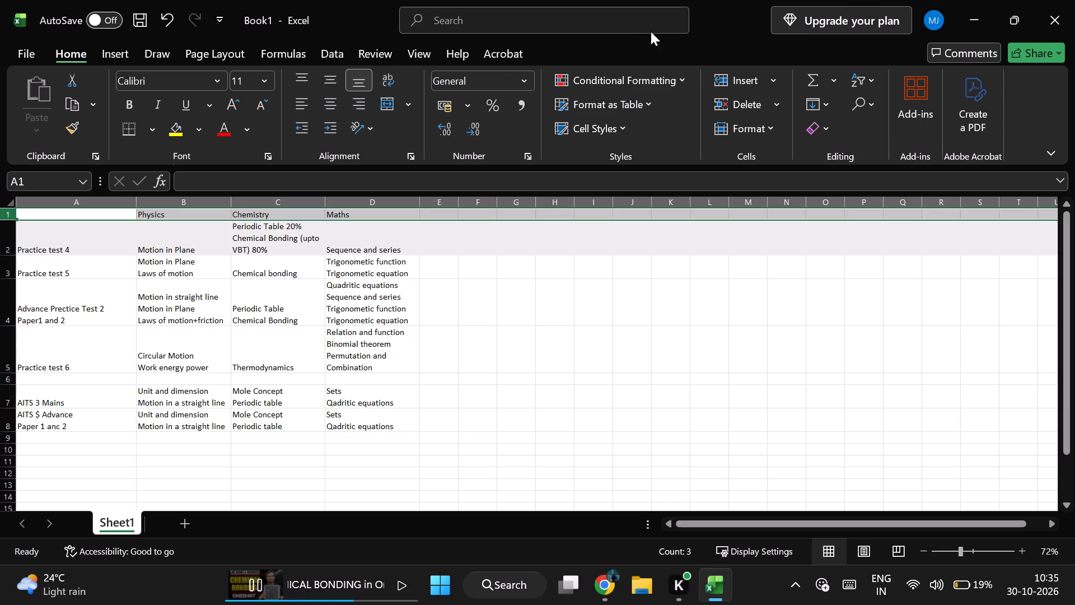
click(599, 121)
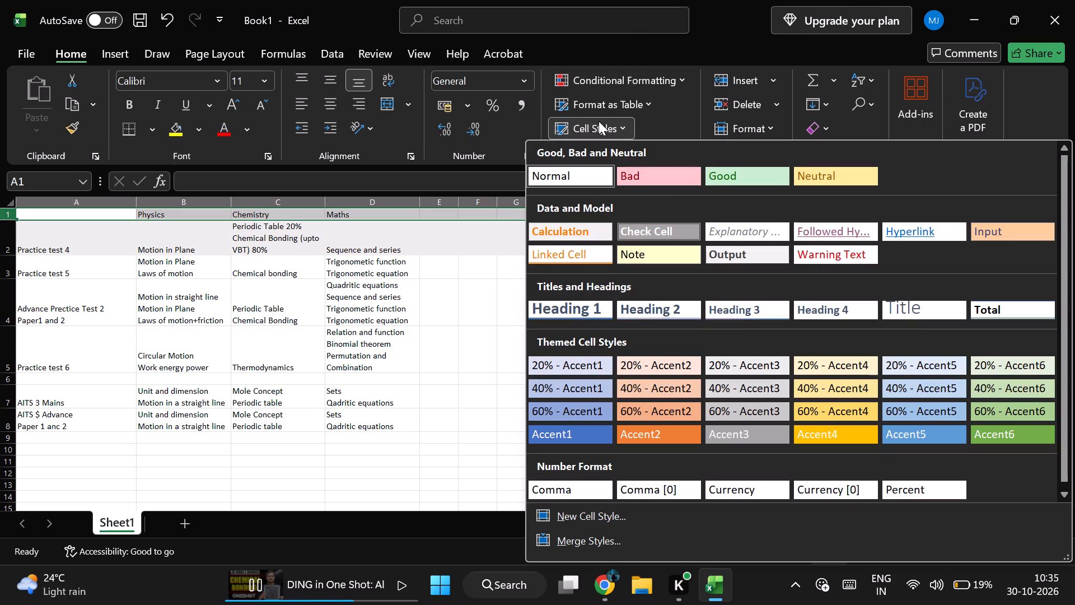
scroll(845, 389, down, 1)
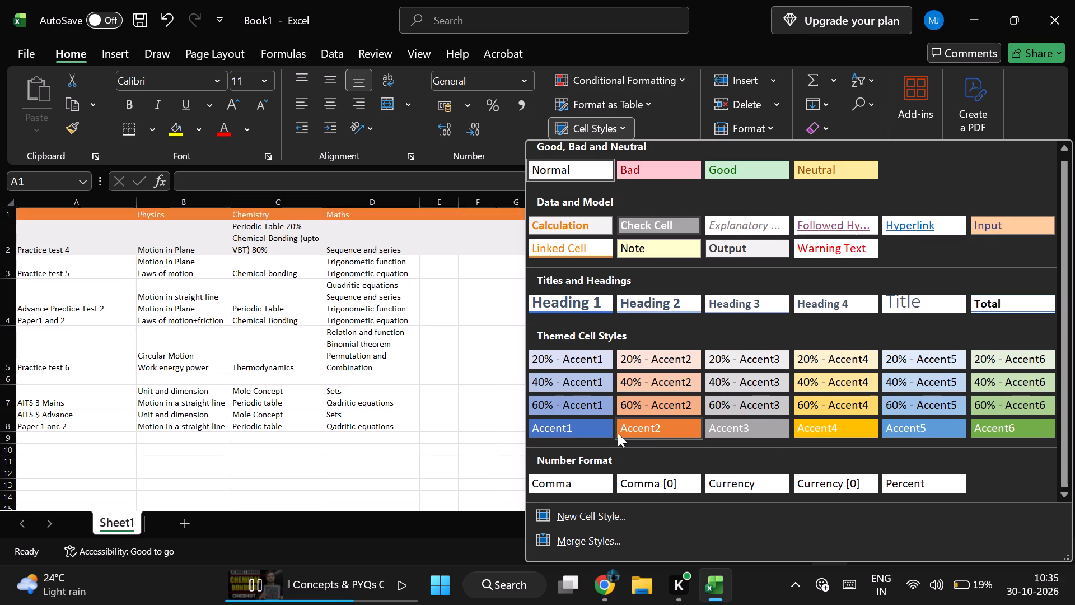
click(925, 426)
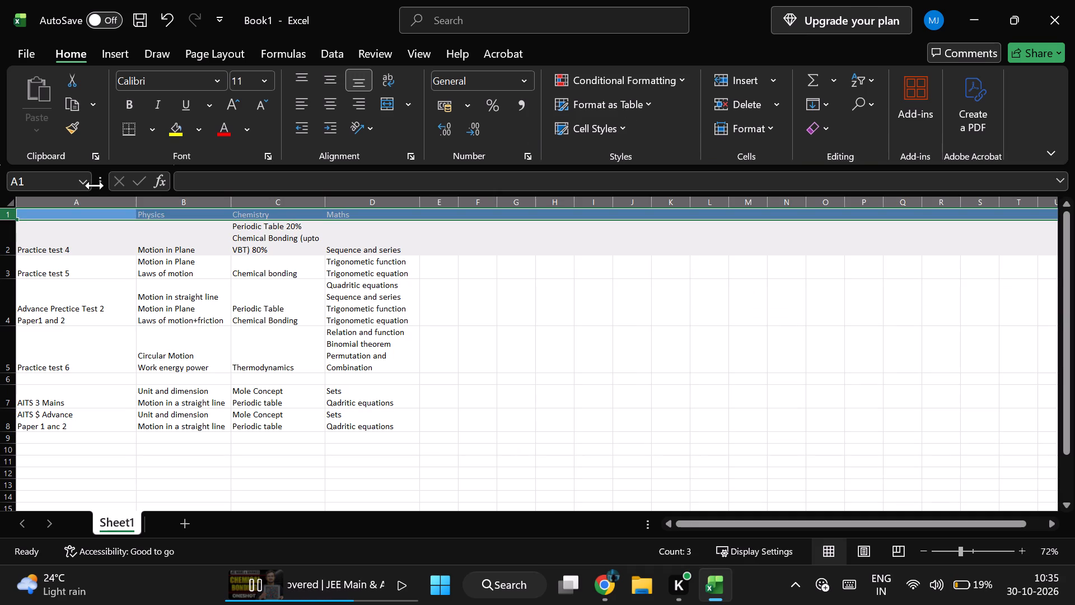
Apply the Neutral cell style to the whole Practice test 4 row.
click(11, 236)
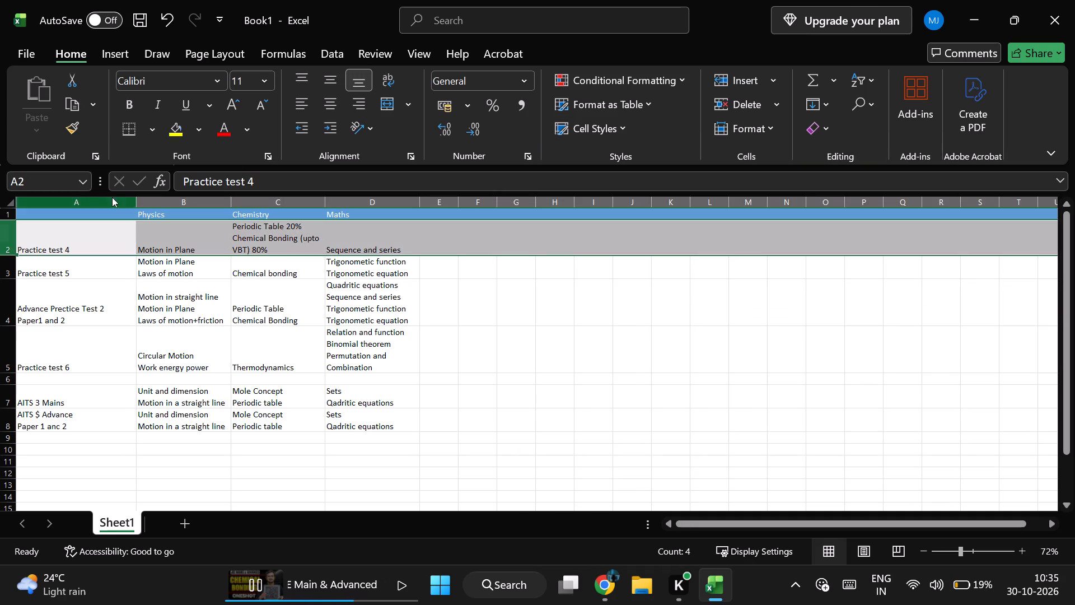
click(622, 109)
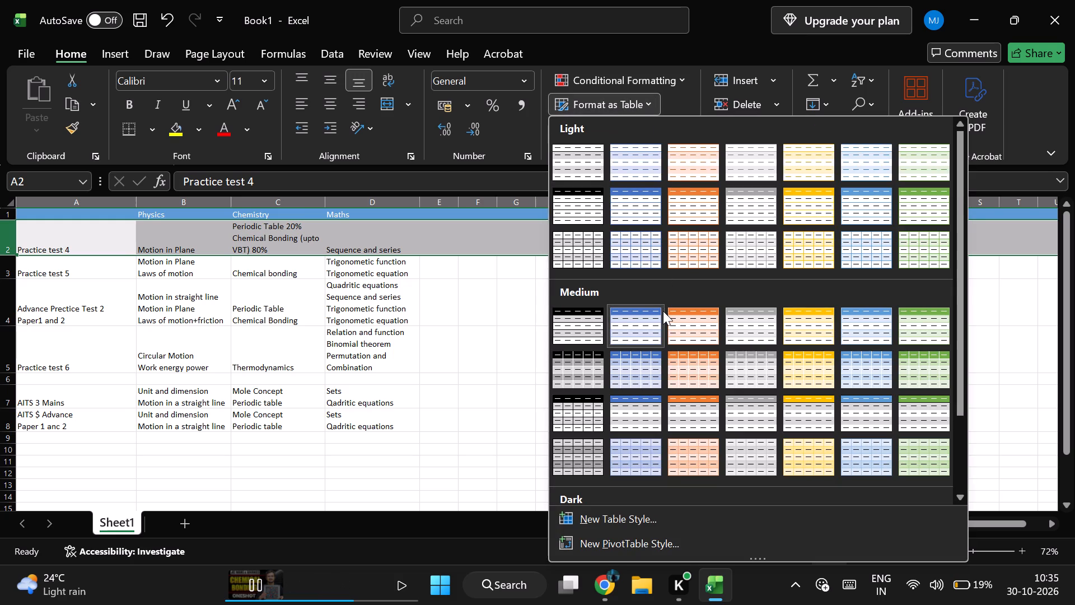
scroll(663, 311, down, 1)
scroll(663, 311, up, 2)
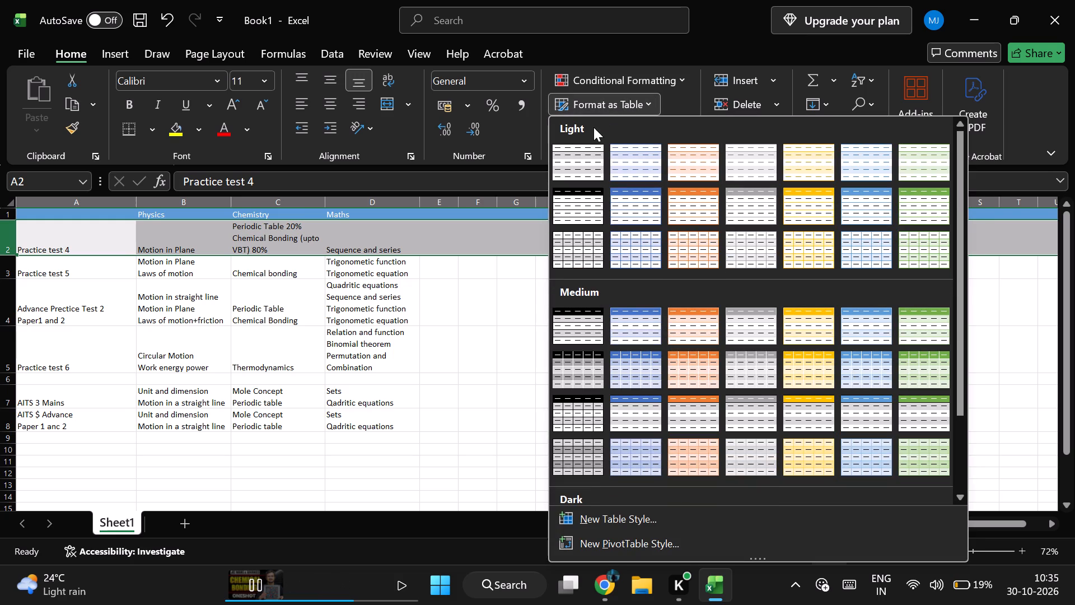
click(609, 107)
click(597, 129)
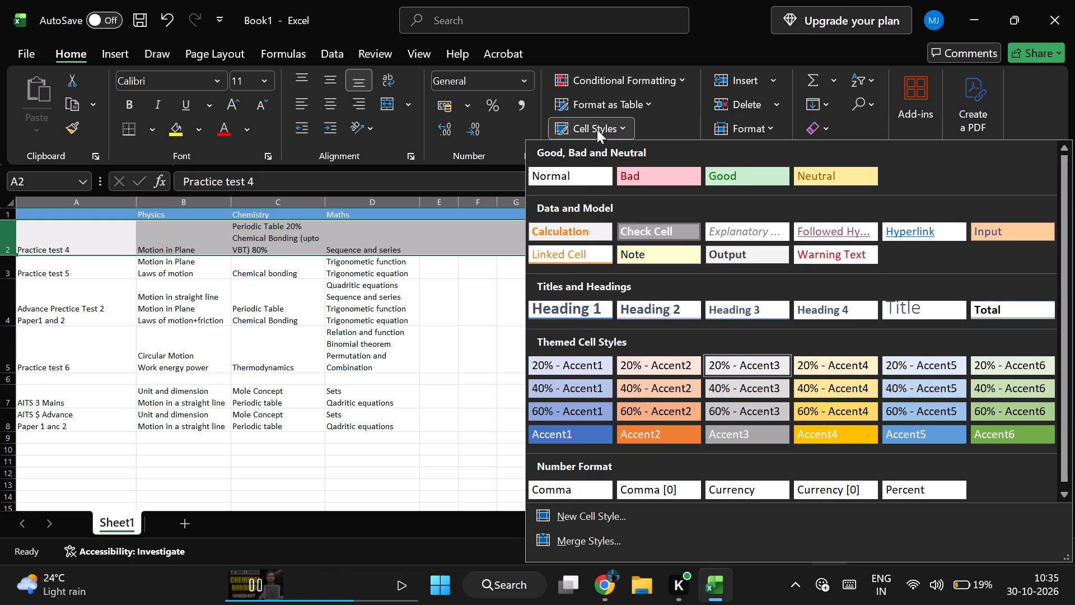
click(811, 176)
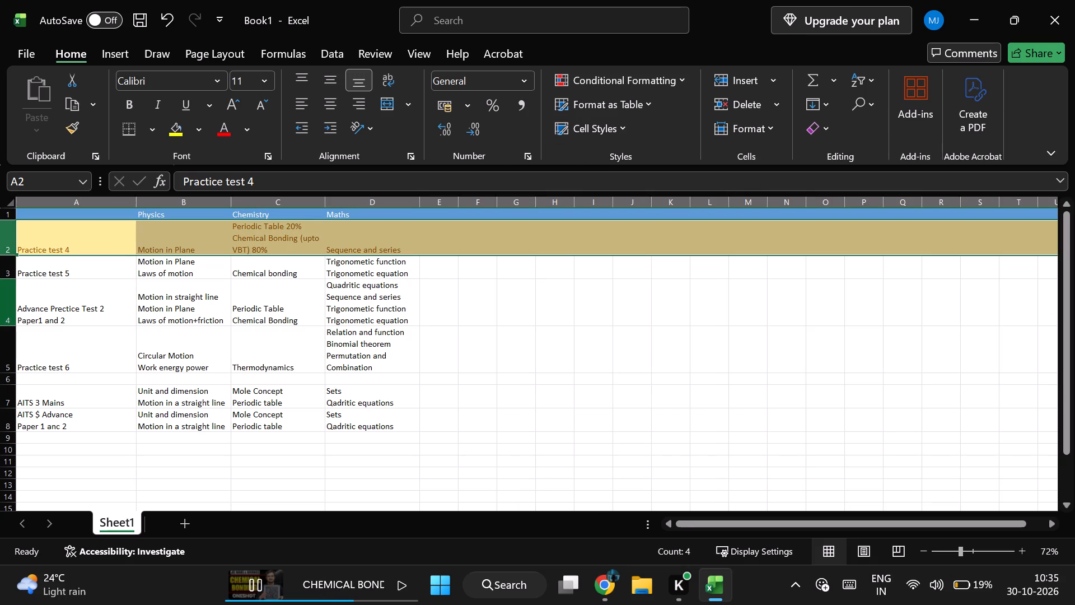
Apply the Neutral cell style to the whole Practice test 5 row.
click(9, 263)
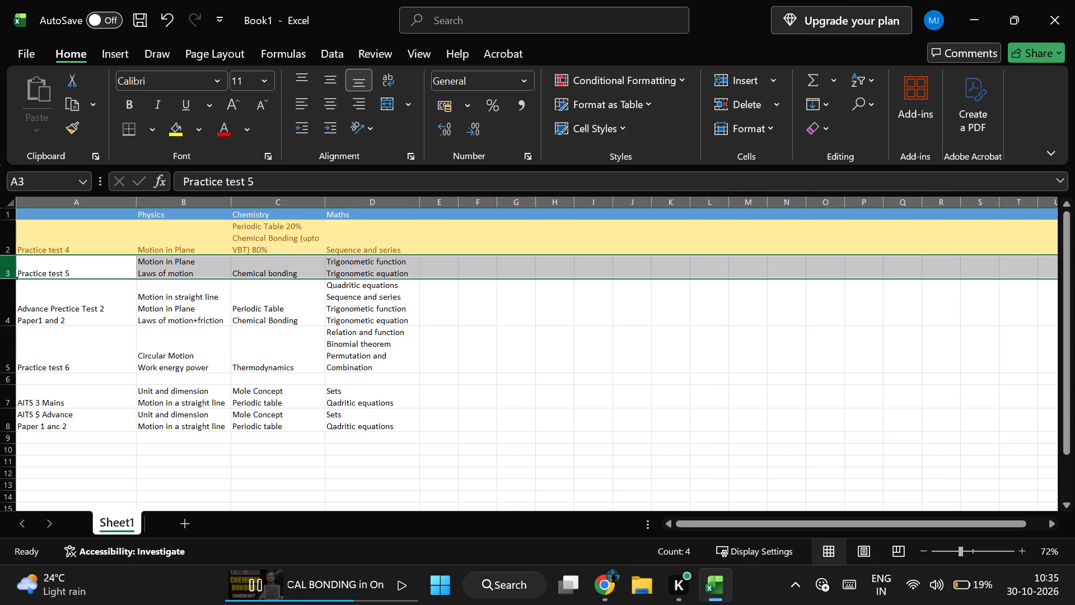
click(609, 116)
click(603, 123)
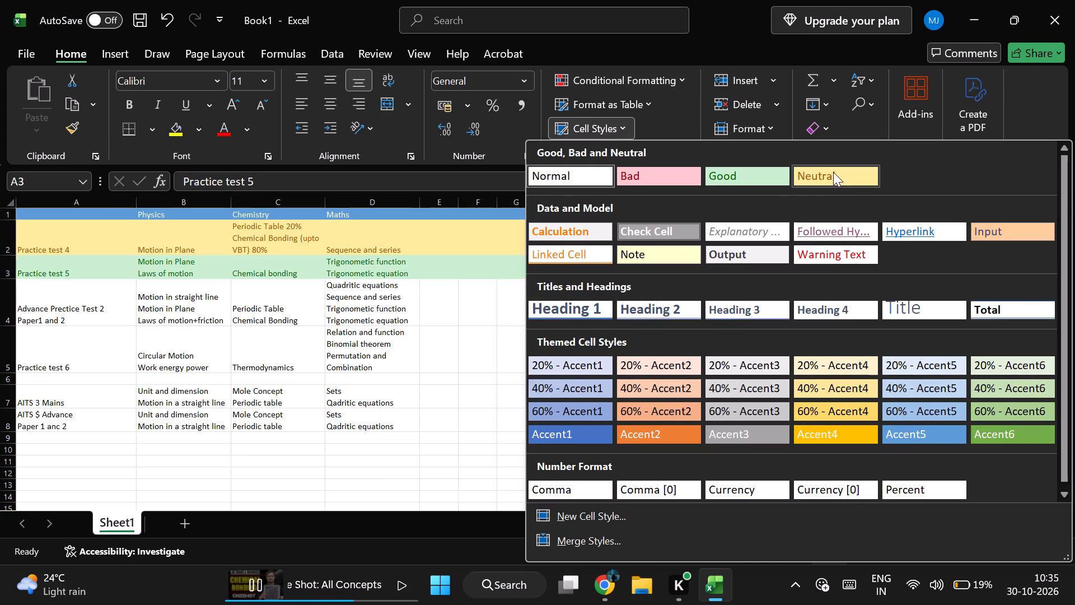
click(834, 172)
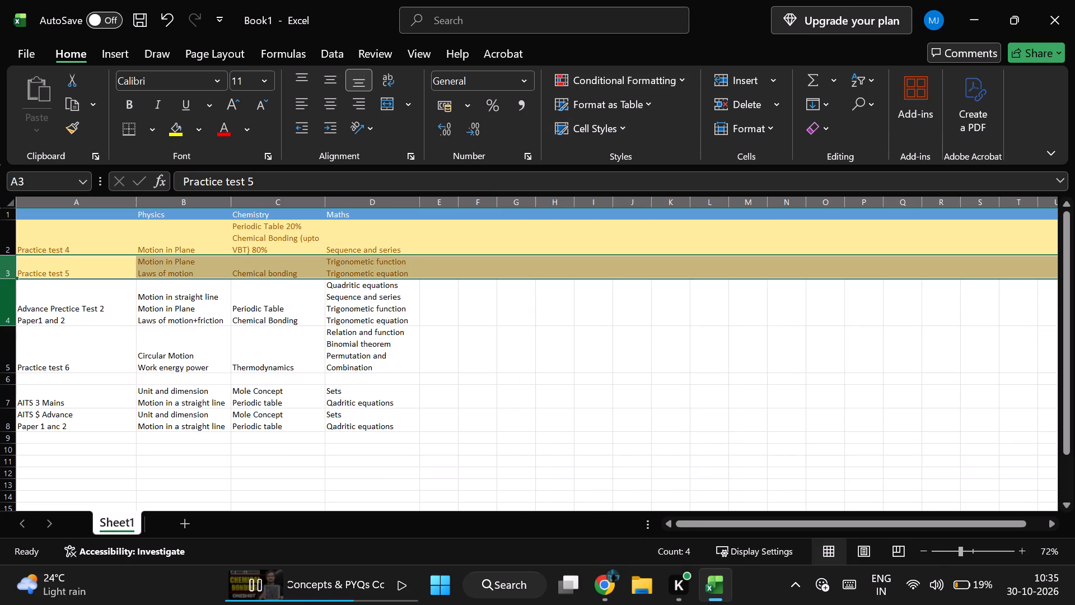
Apply the Good cell style to the whole Advance Prectice Test 2 row.
click(9, 295)
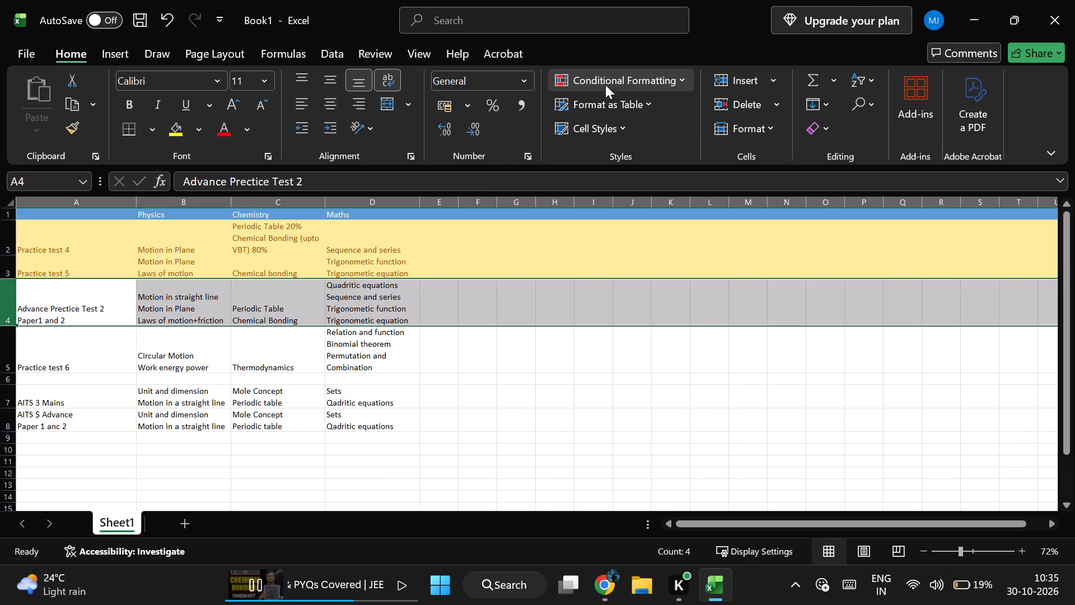
click(588, 123)
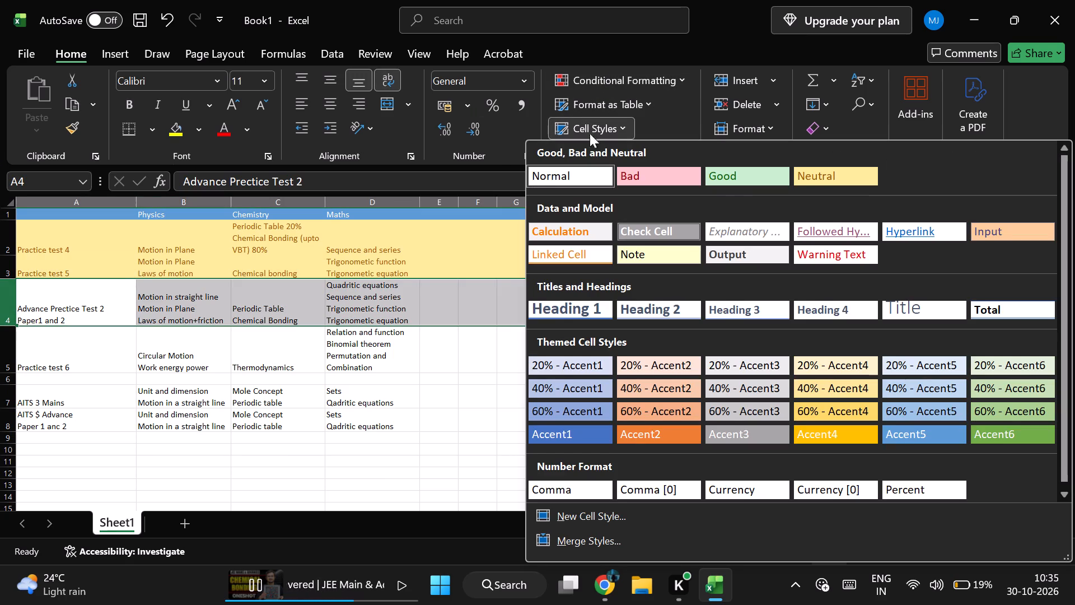
click(742, 175)
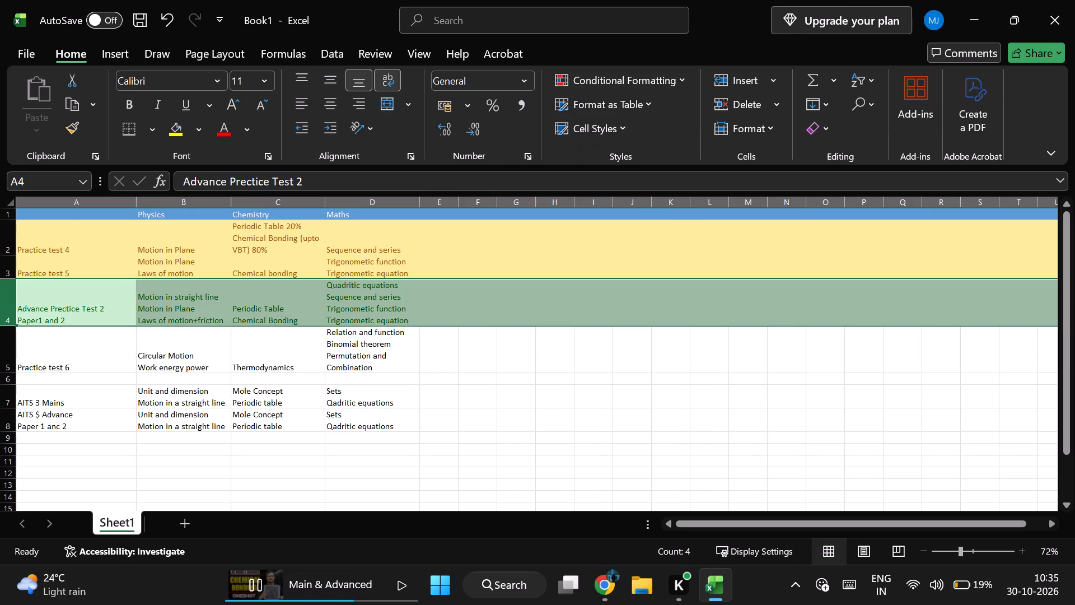
Apply the Neutral cell style to the whole Practice test 6 row.
click(8, 354)
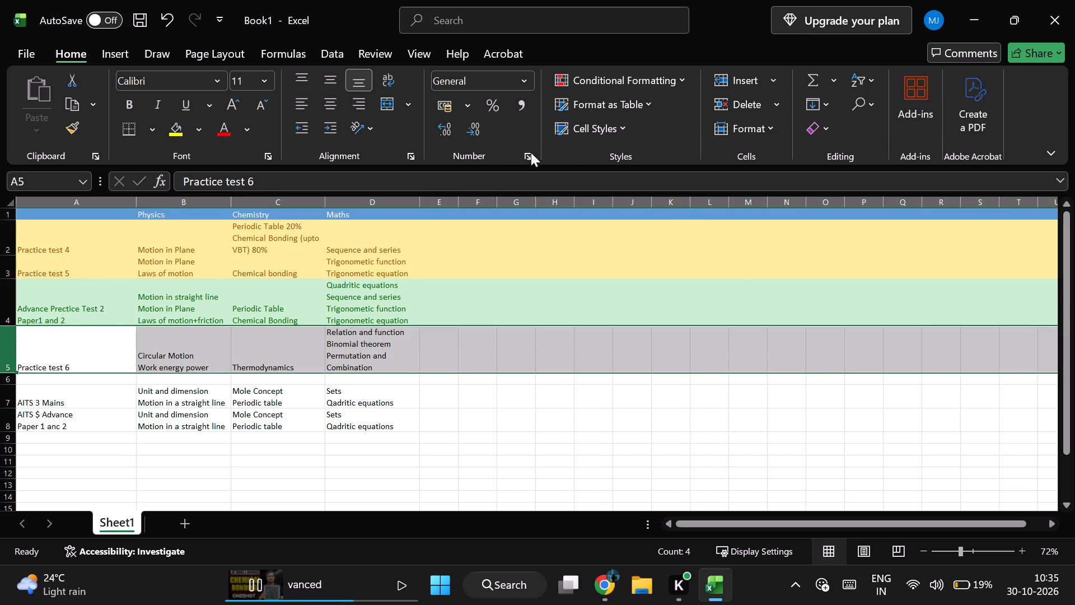
click(613, 124)
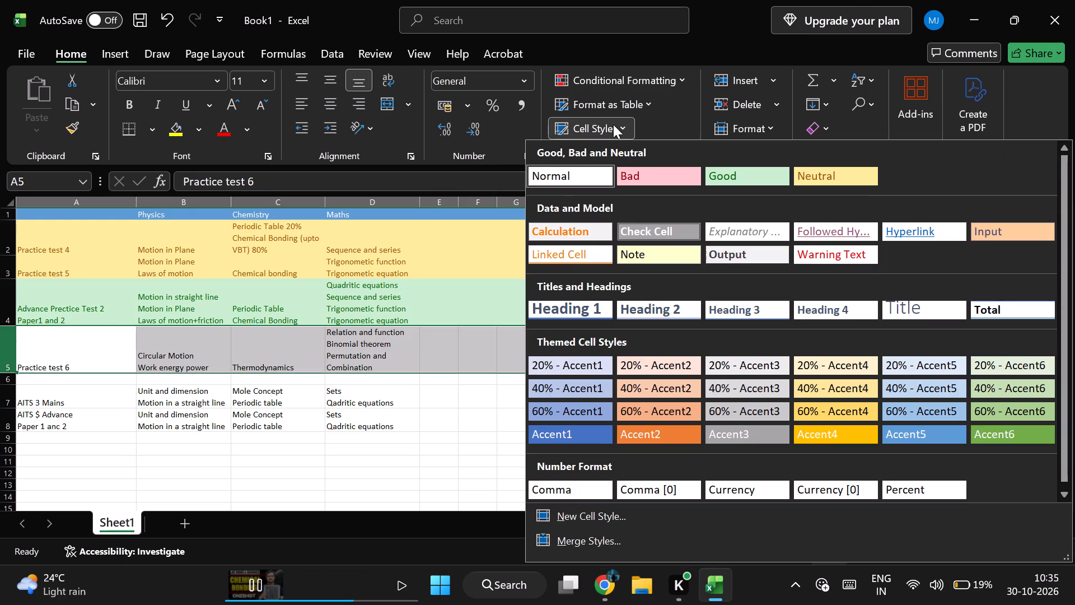
click(848, 175)
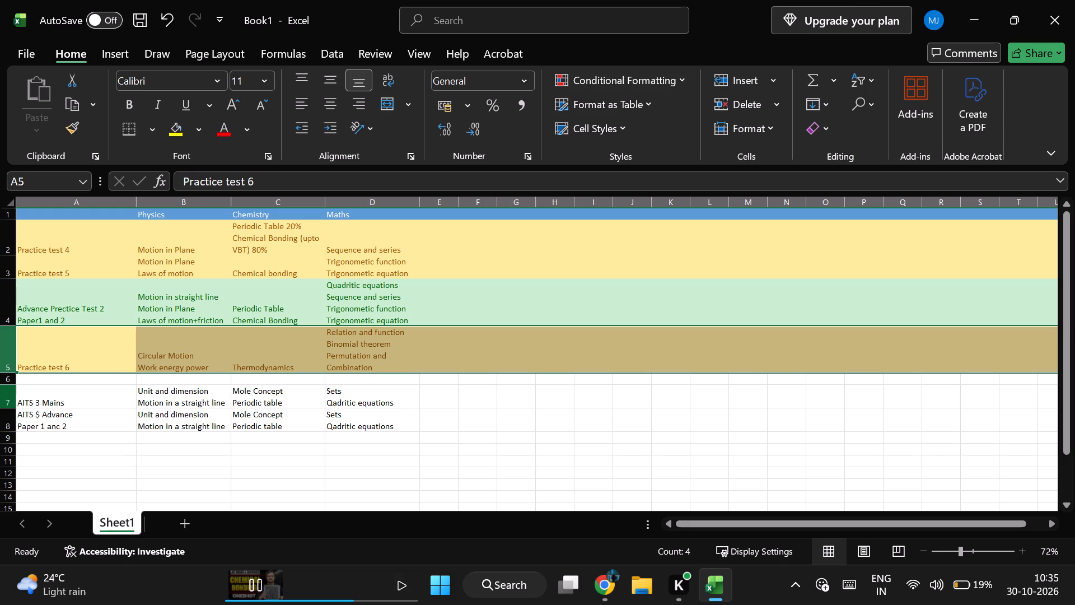
Apply the Bad cell style to both whole AITS rows, AITS 3 Mains and AITS $ Advance.
drag(10, 392, 47, 420)
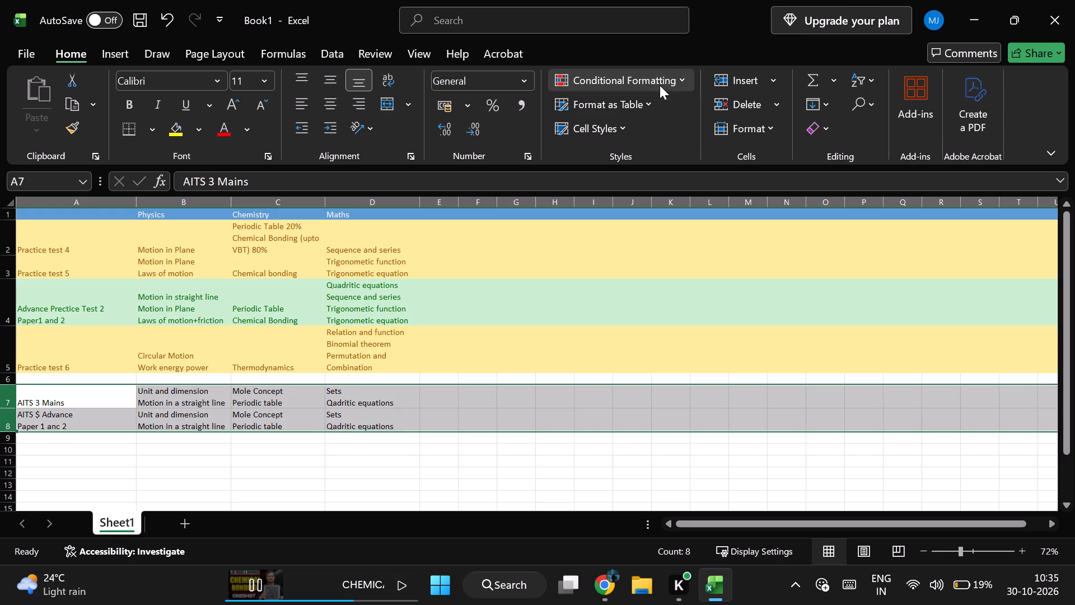
click(596, 122)
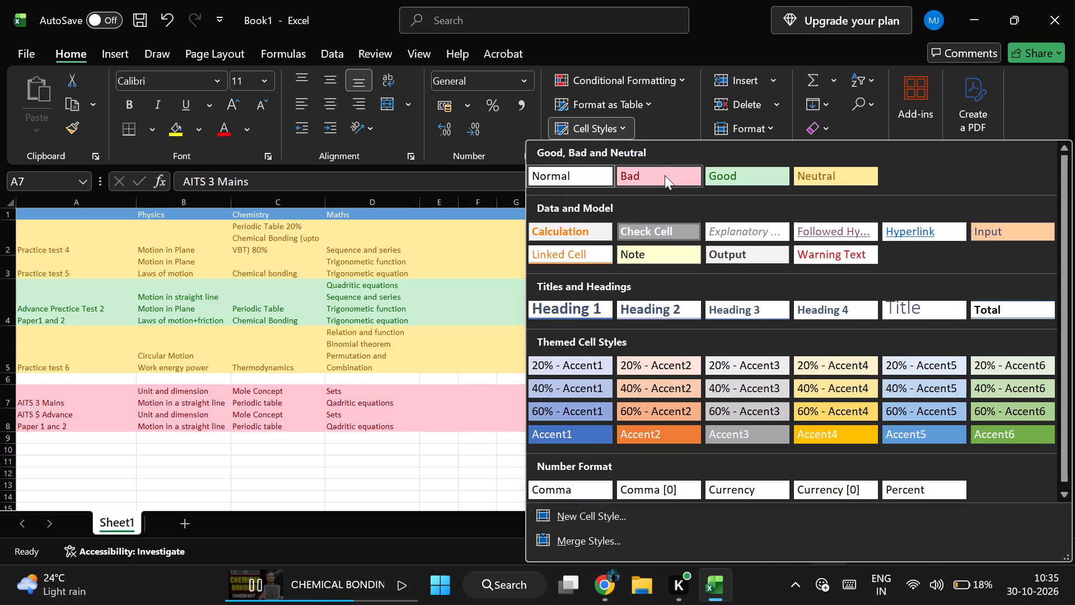
click(665, 175)
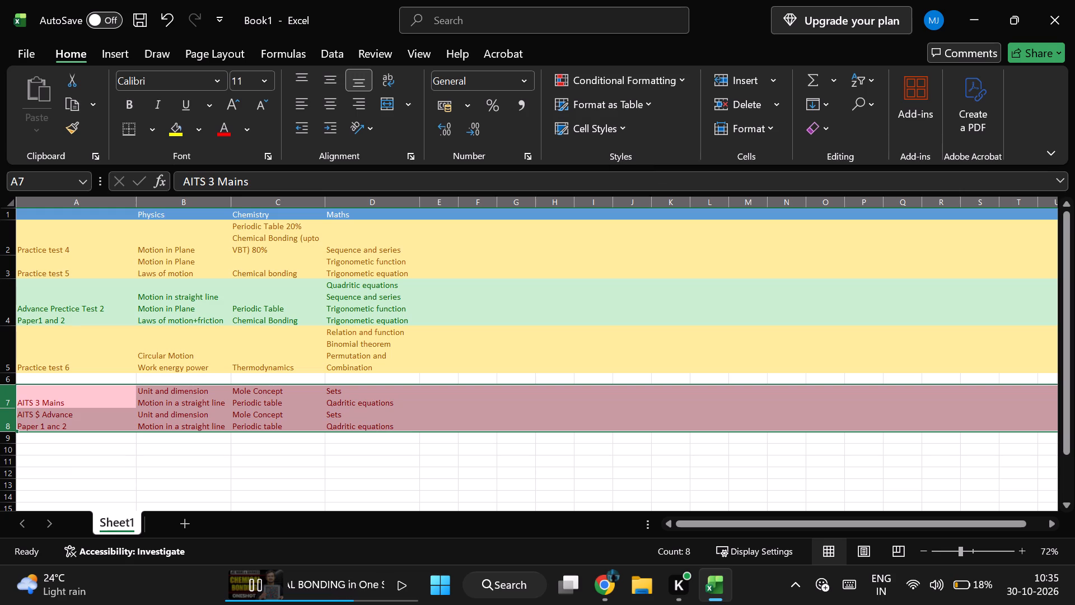
click(345, 458)
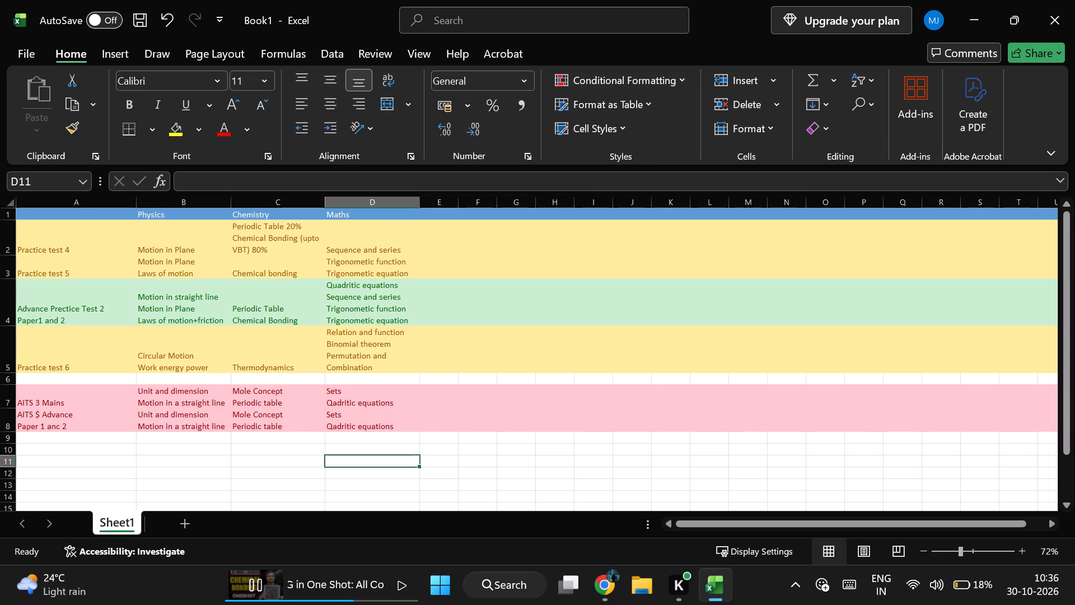
Delete the empty row 6 between the Practice test 6 and AITS 3 Mains rows.
click(10, 379)
key(Delete)
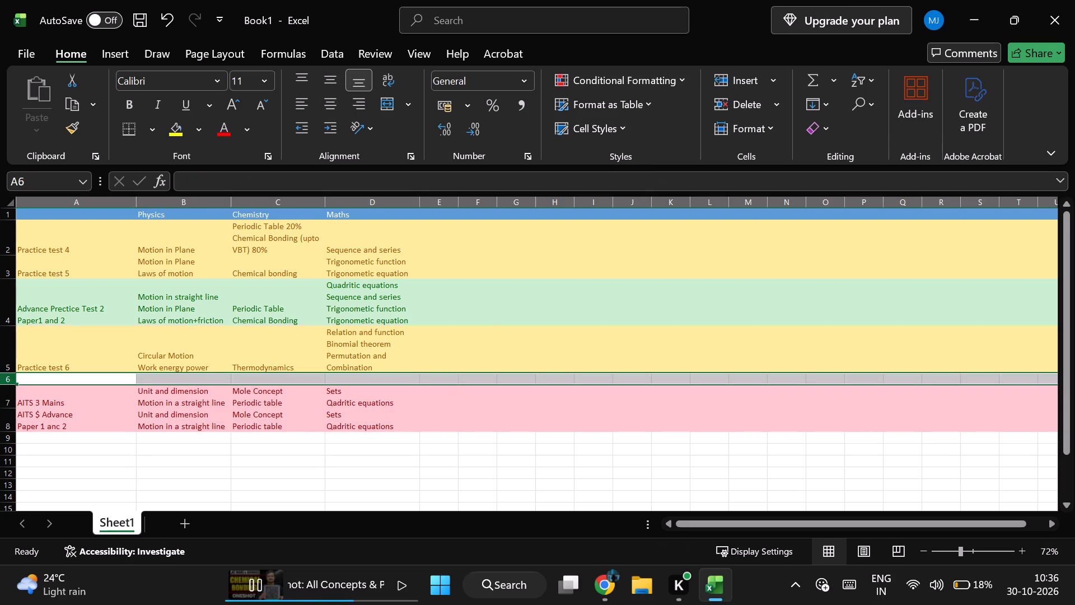
right_click(10, 379)
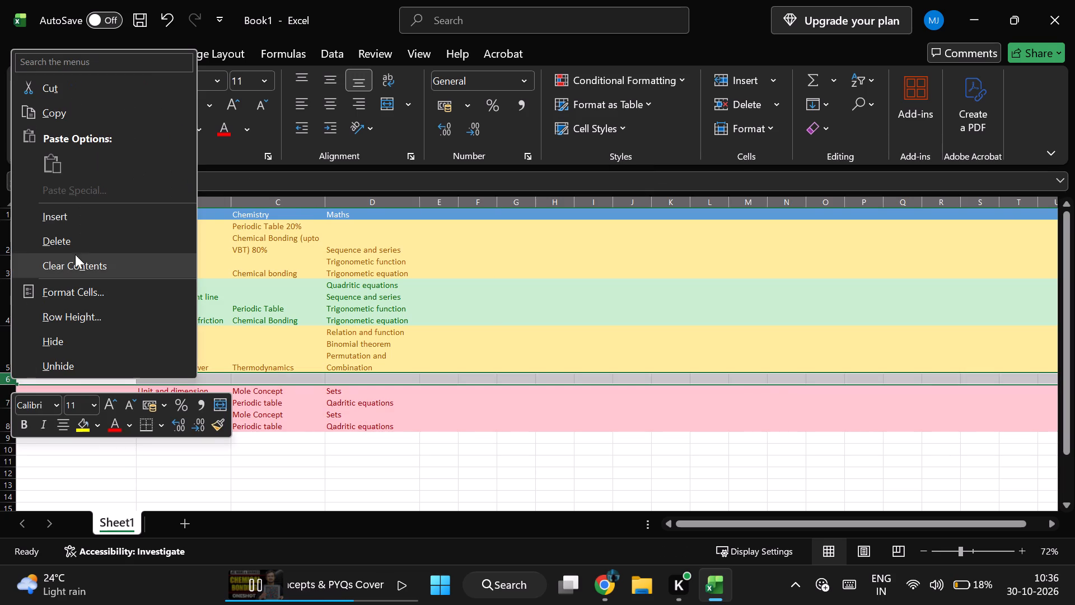
click(108, 238)
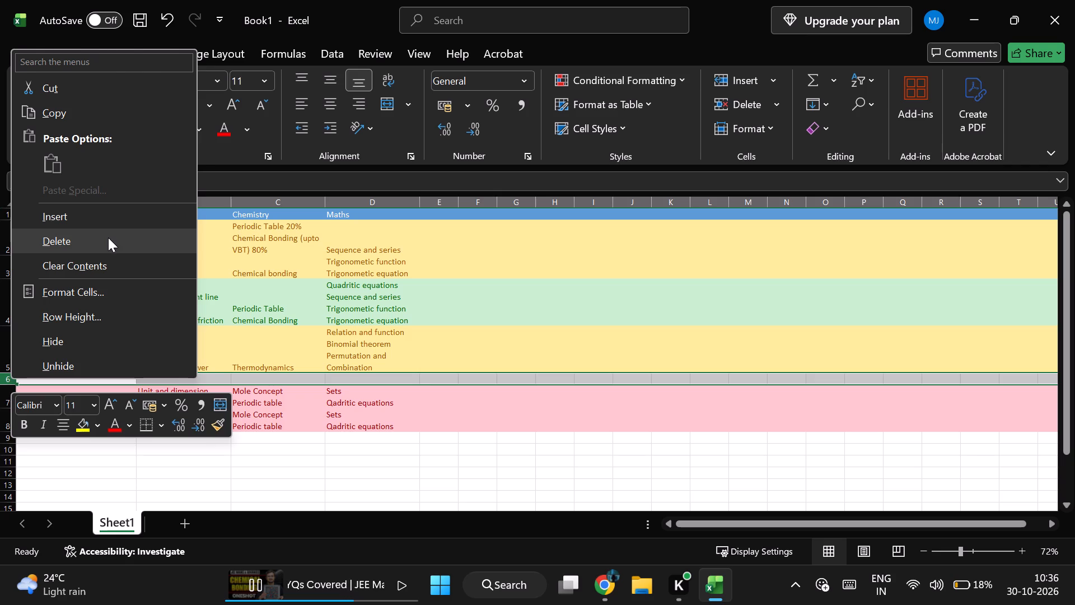
click(400, 476)
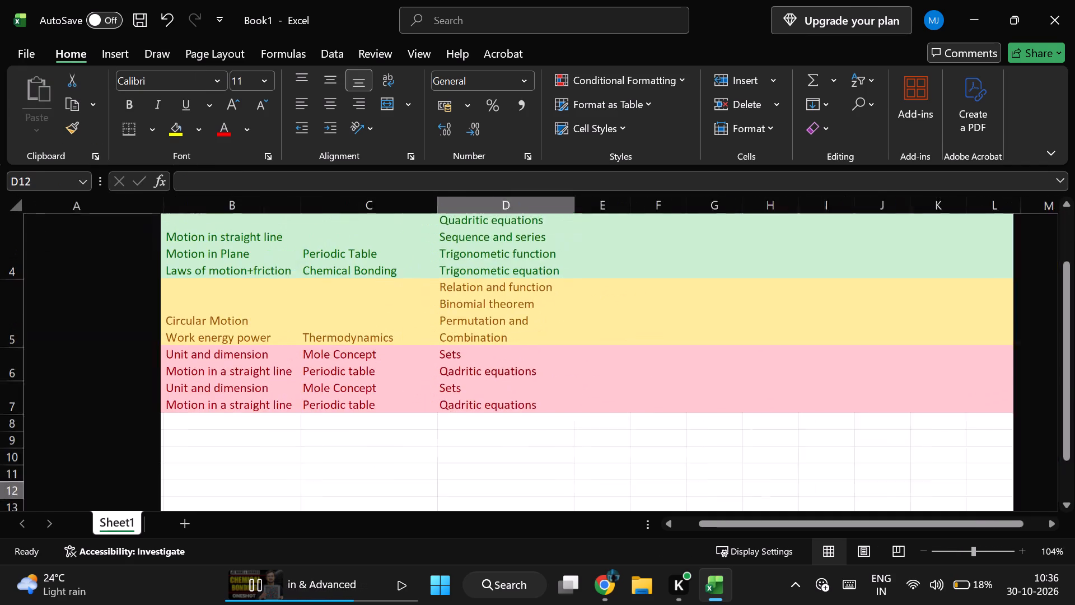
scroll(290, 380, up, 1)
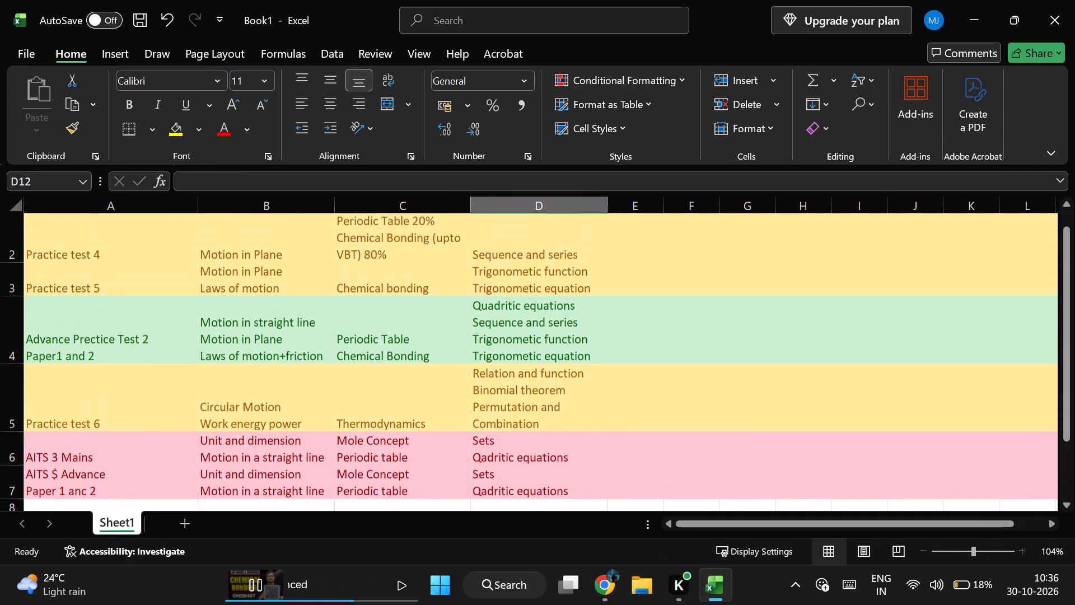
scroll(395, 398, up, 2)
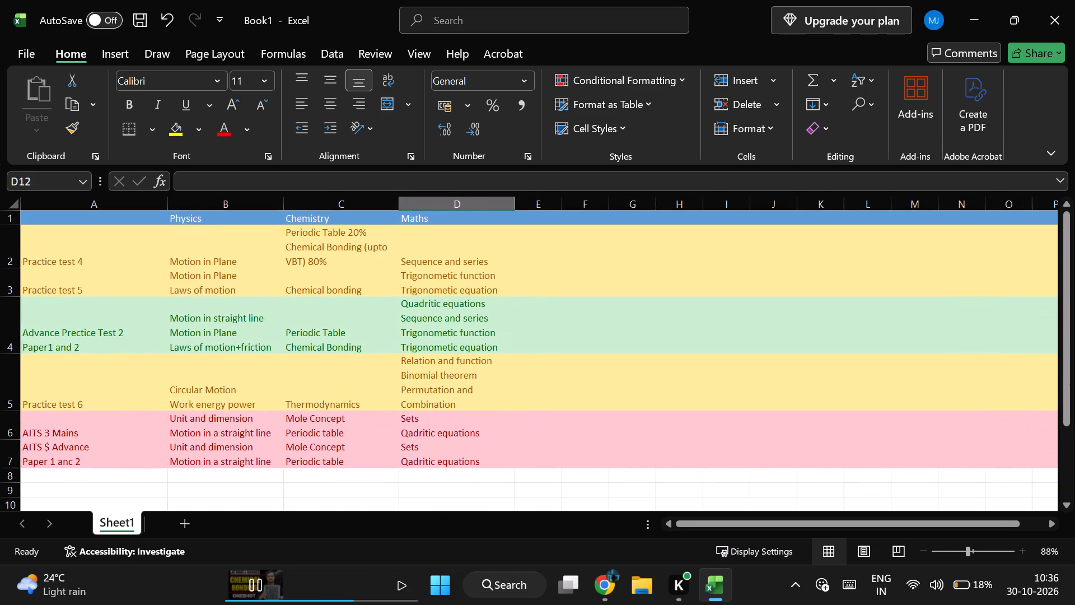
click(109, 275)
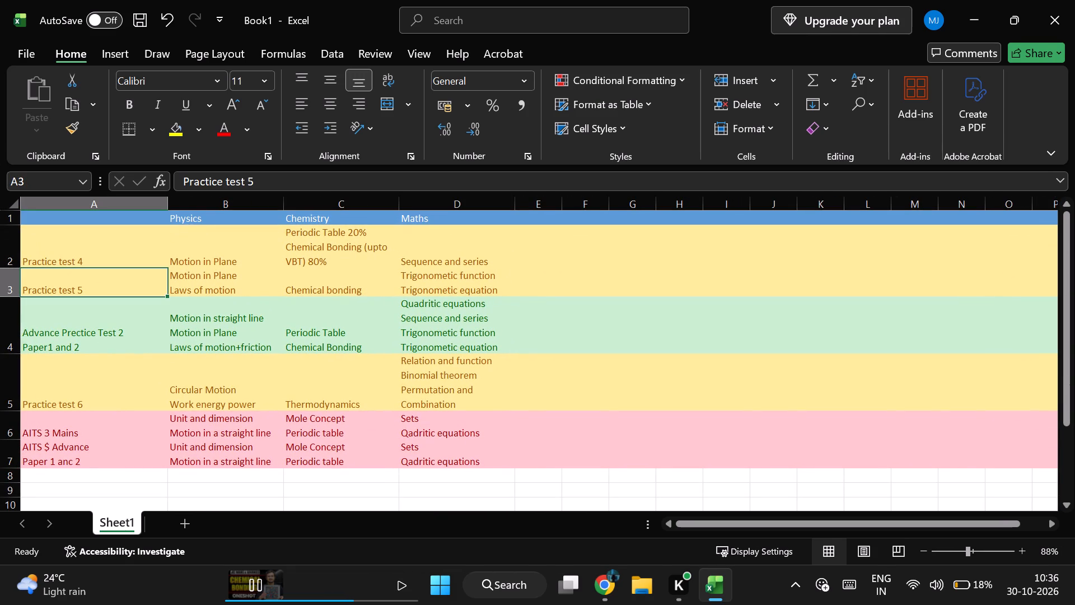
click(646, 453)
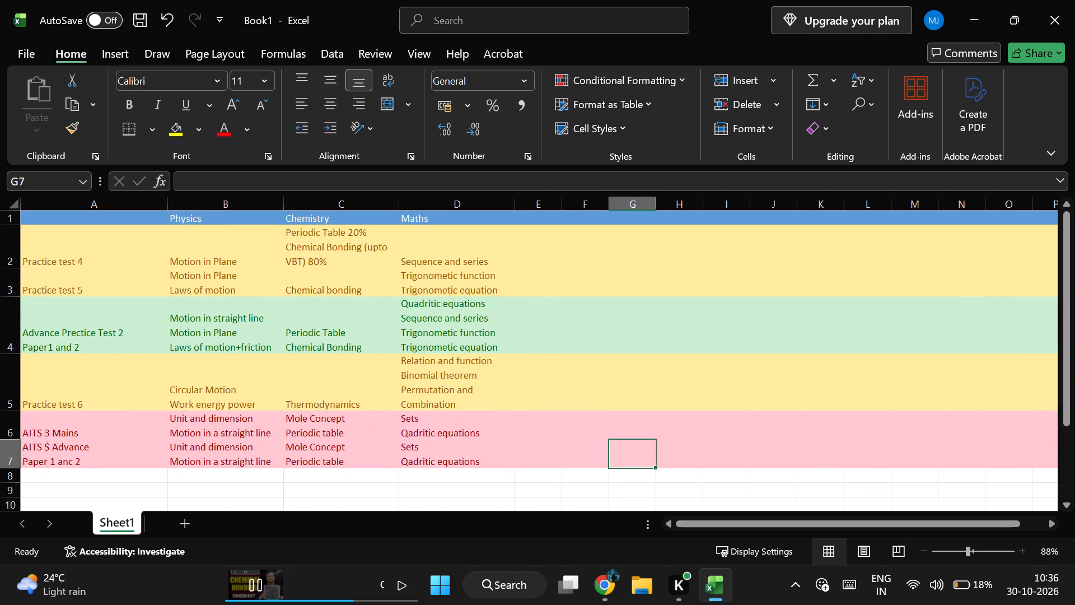
Apply an outline border around the table range A1:E7 through the cell format settings.
click(540, 442)
drag(539, 457, 49, 214)
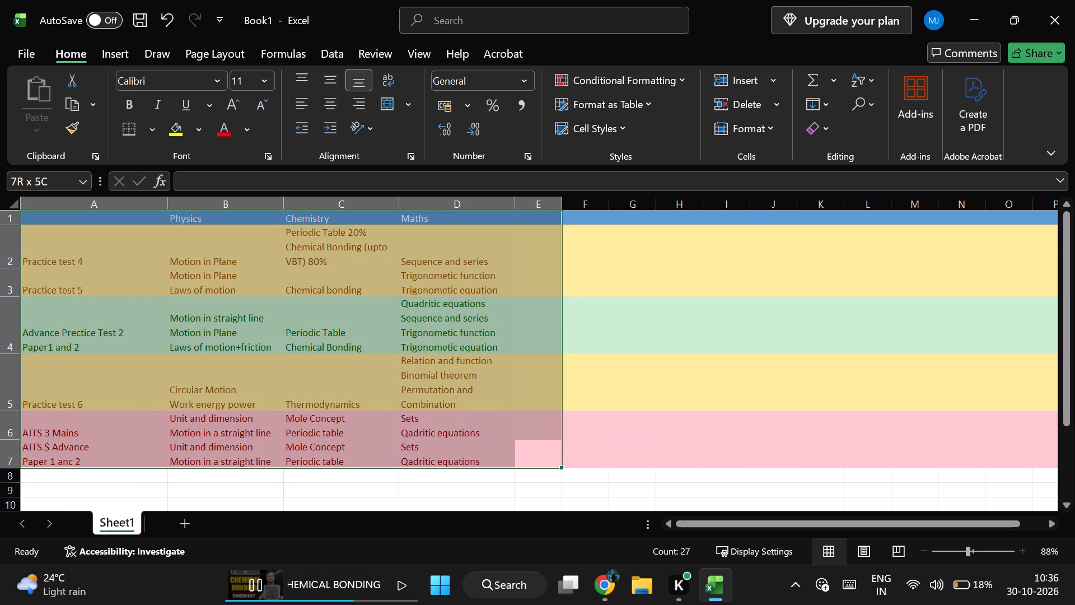
drag(49, 214, 42, 214)
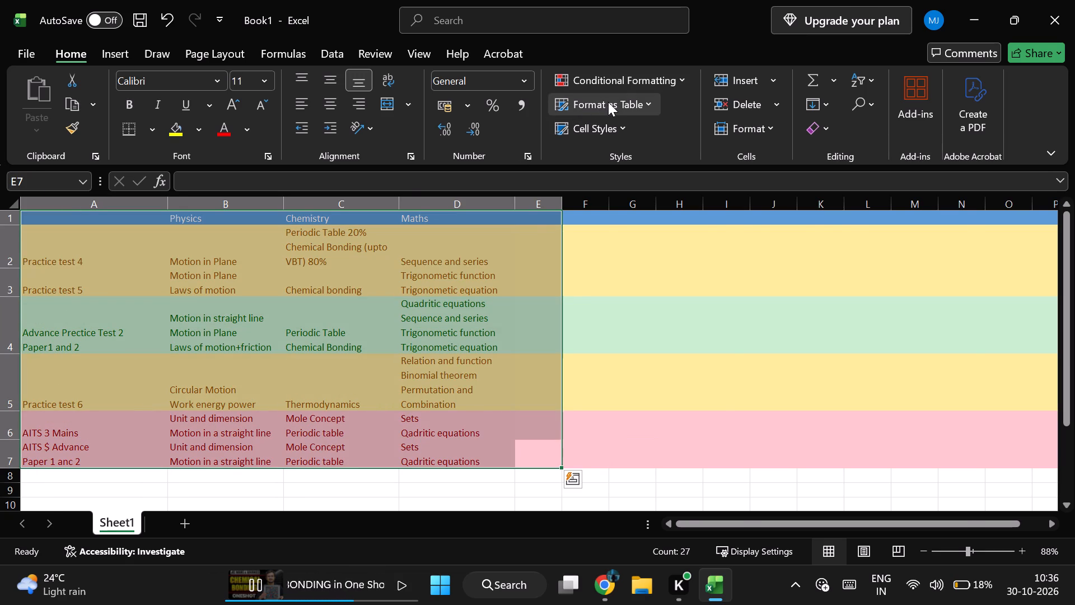
click(608, 102)
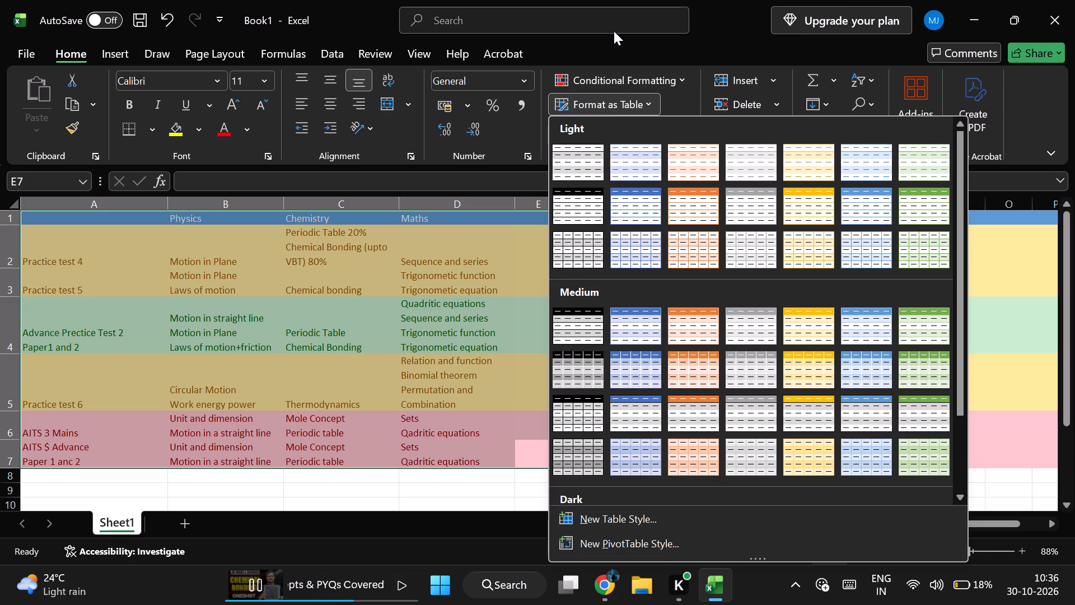
click(596, 107)
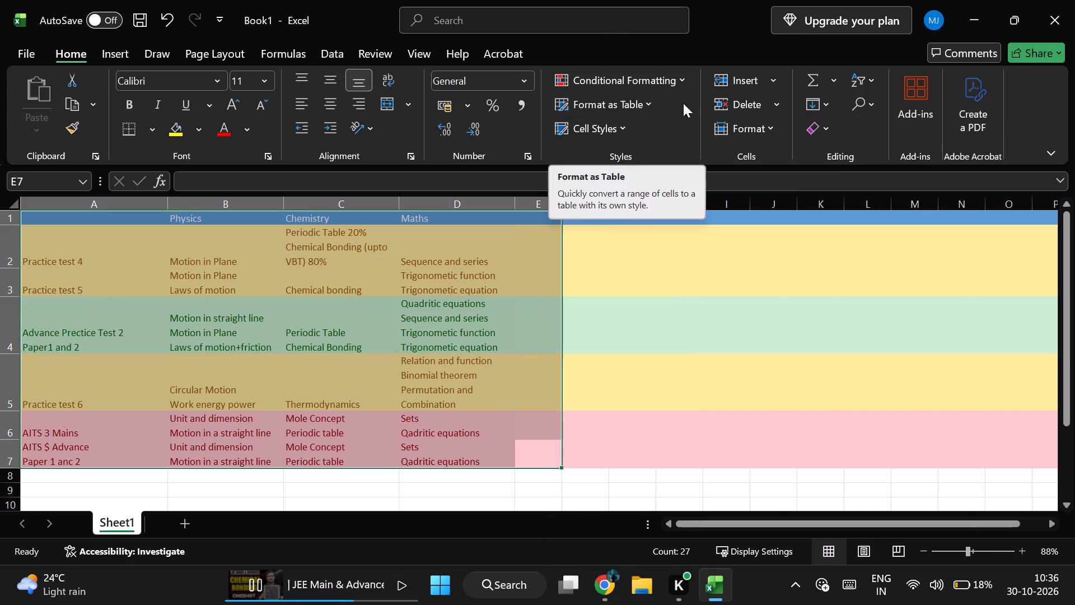
click(912, 125)
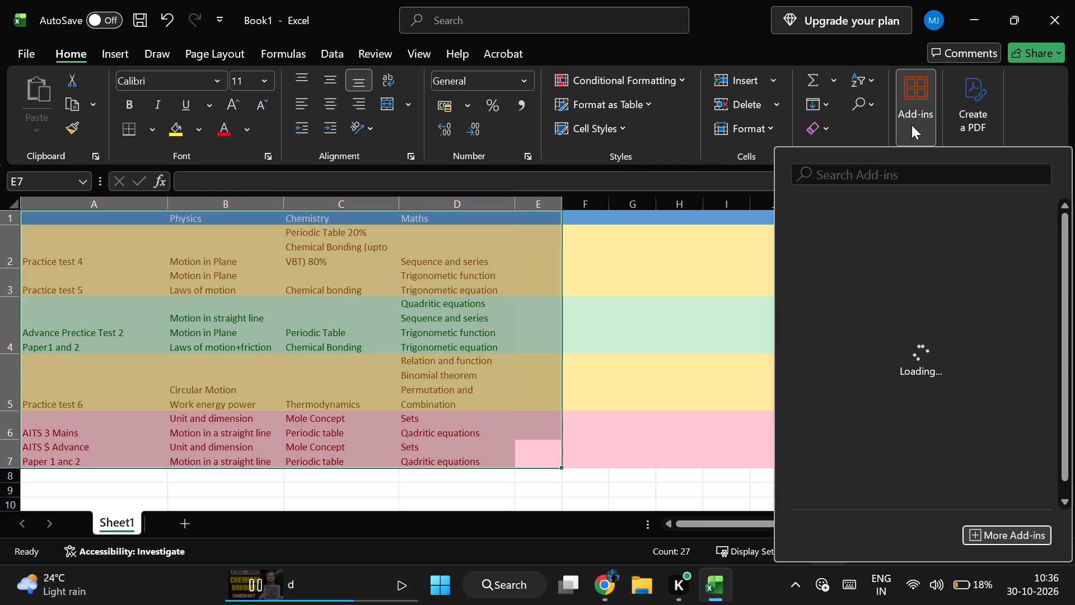
click(912, 125)
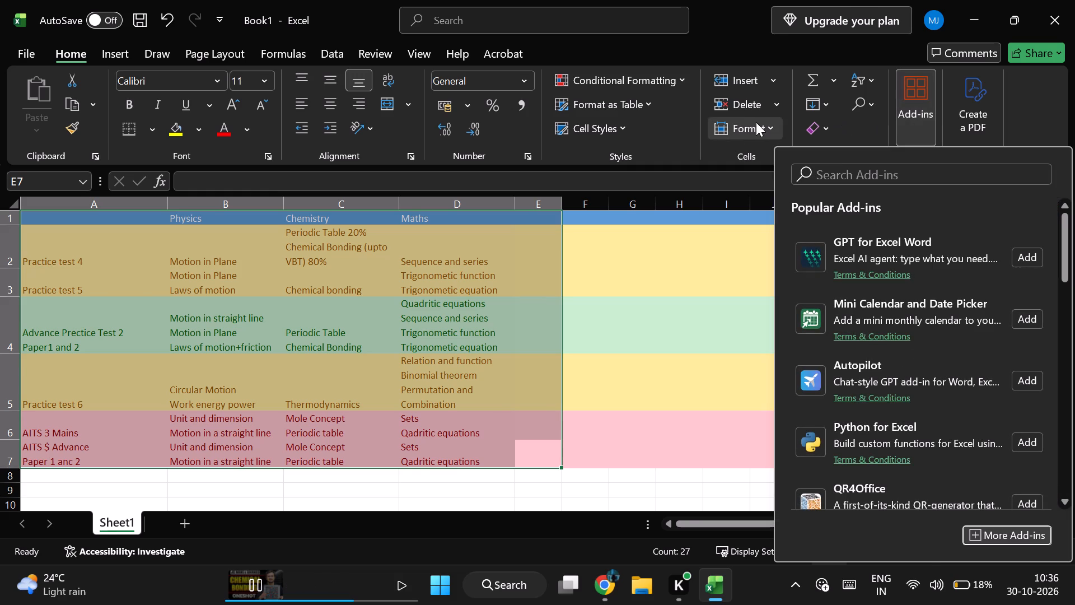
click(756, 122)
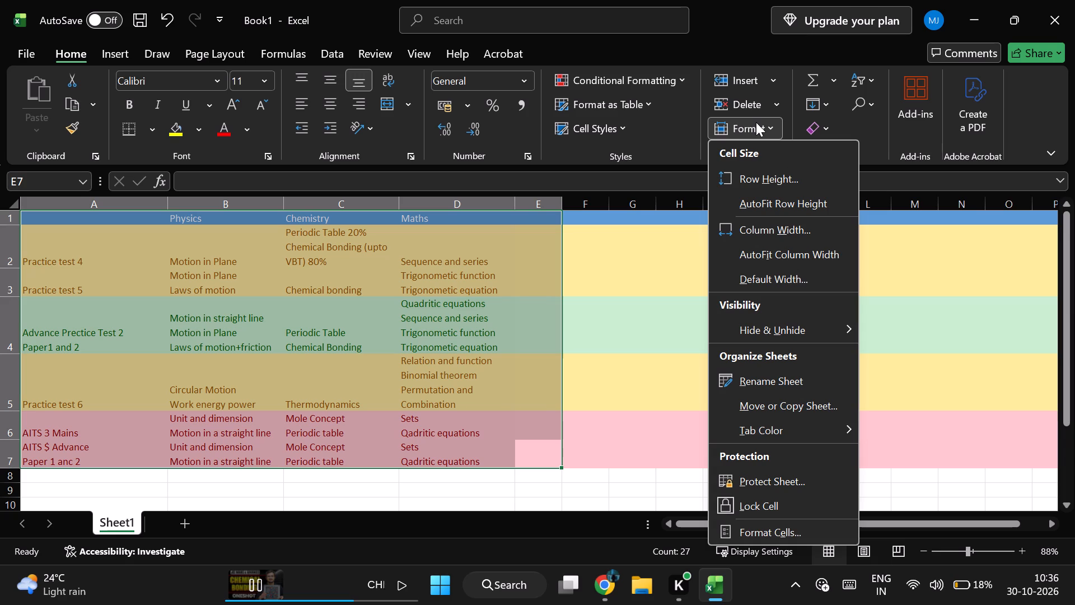
click(791, 530)
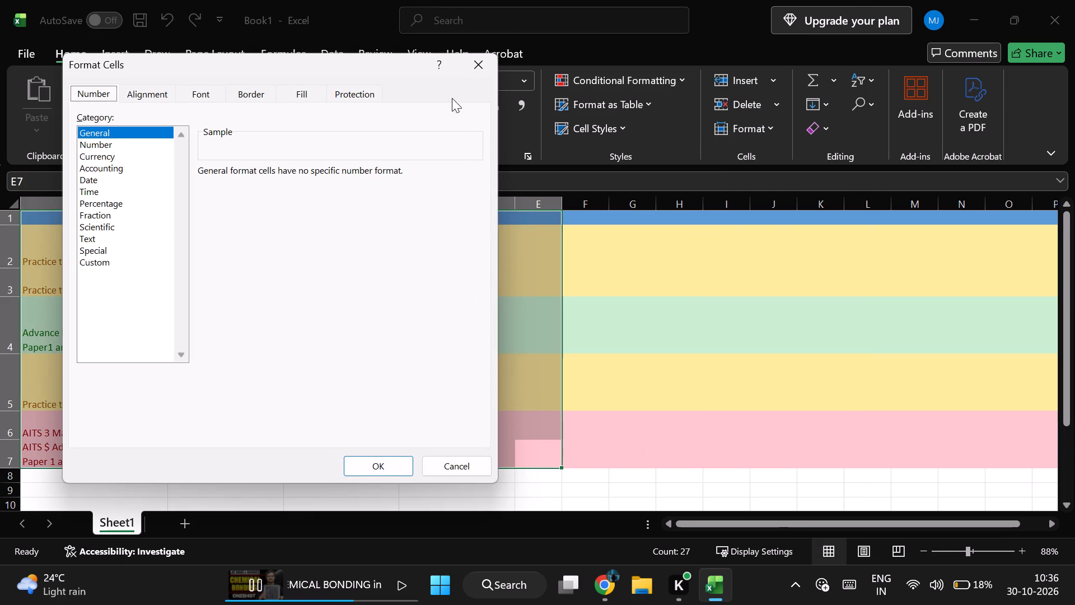
click(247, 95)
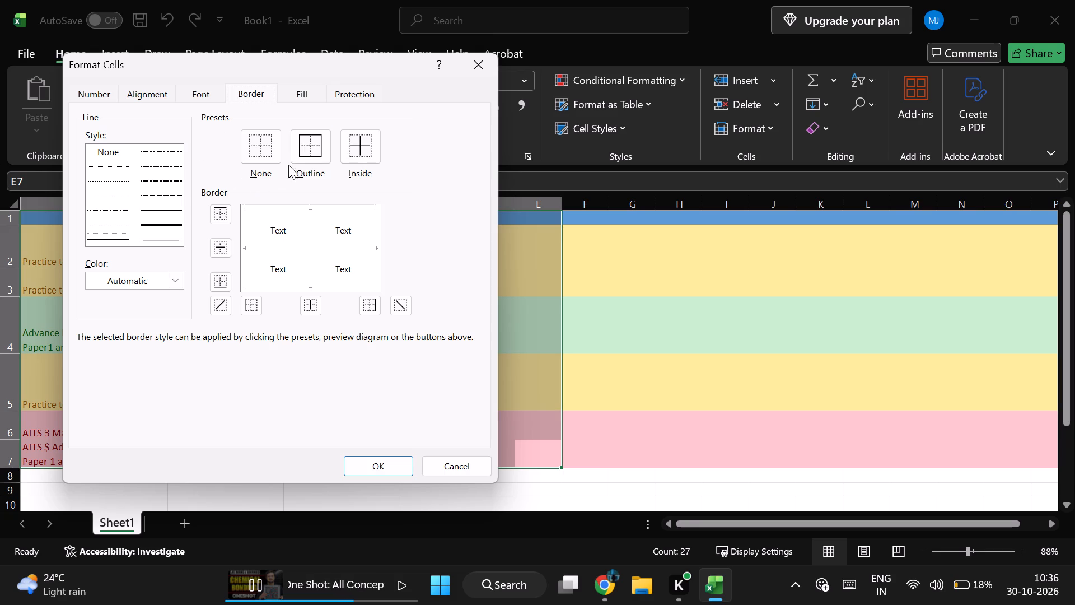
click(317, 153)
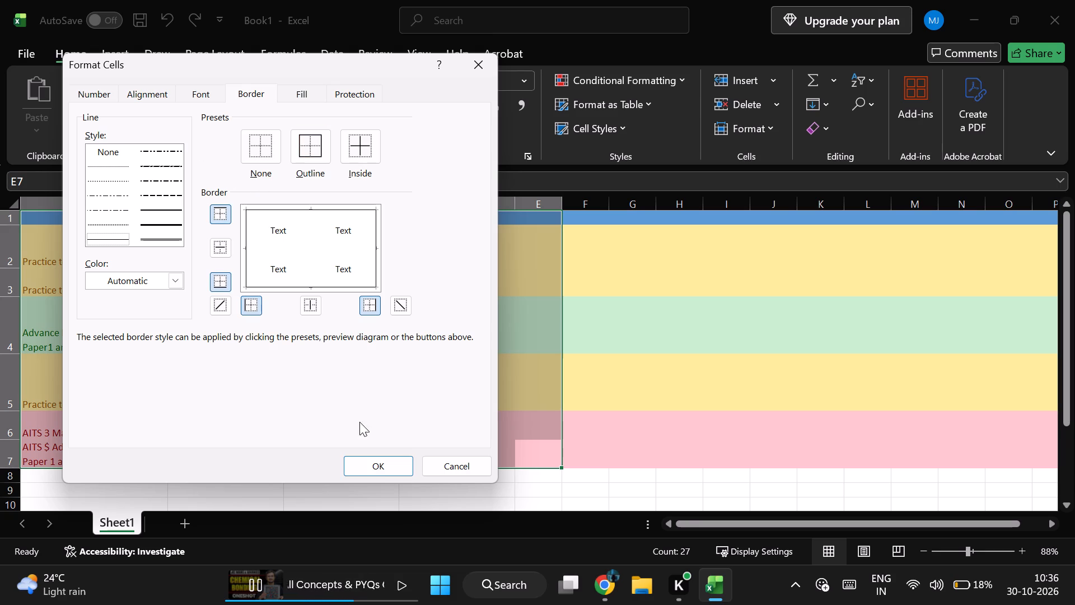
click(390, 466)
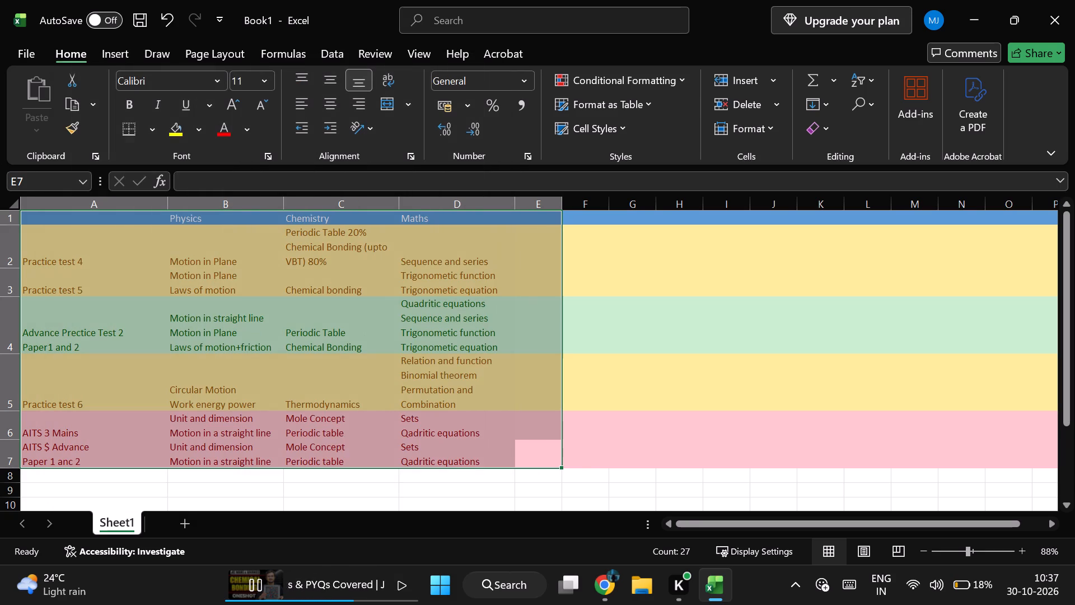
click(614, 387)
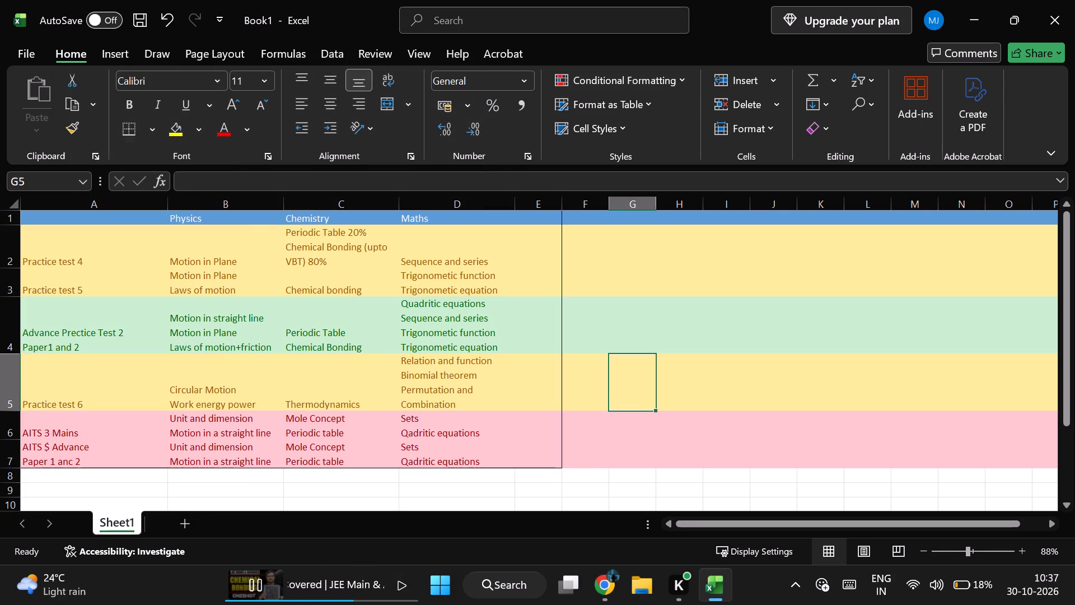
Set inside horizontal borders without inside vertical borders for A1:E7 in the cell format settings.
click(540, 459)
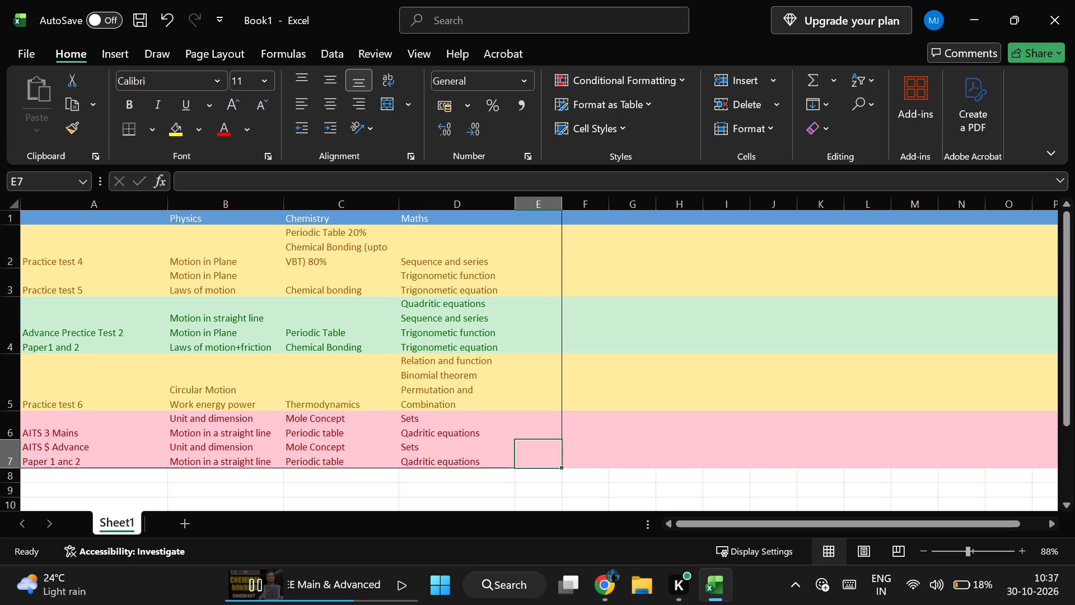
drag(540, 459, 111, 337)
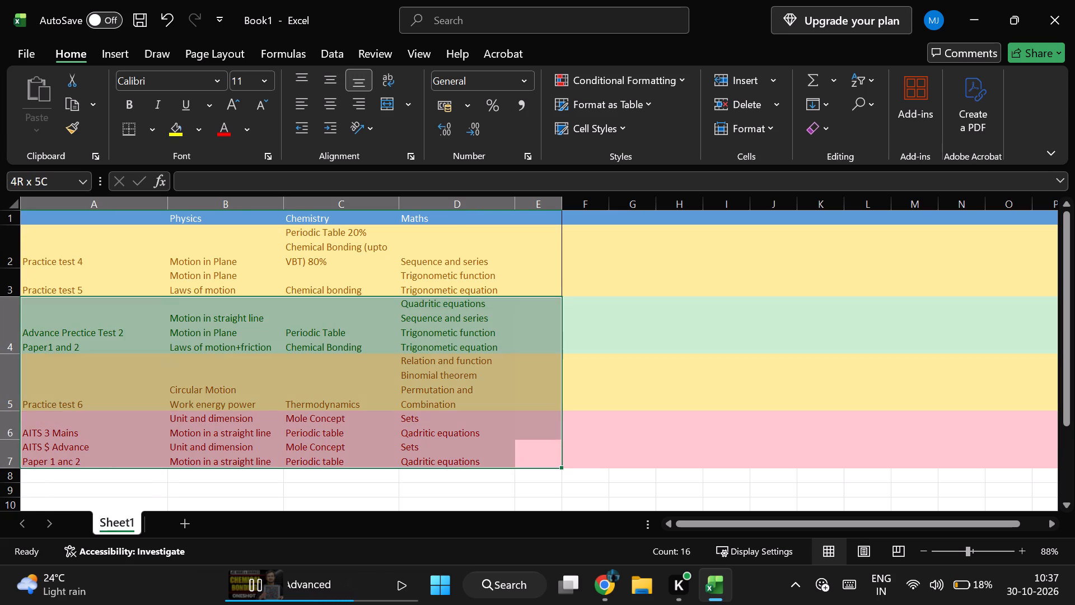
drag(111, 337, 0, 216)
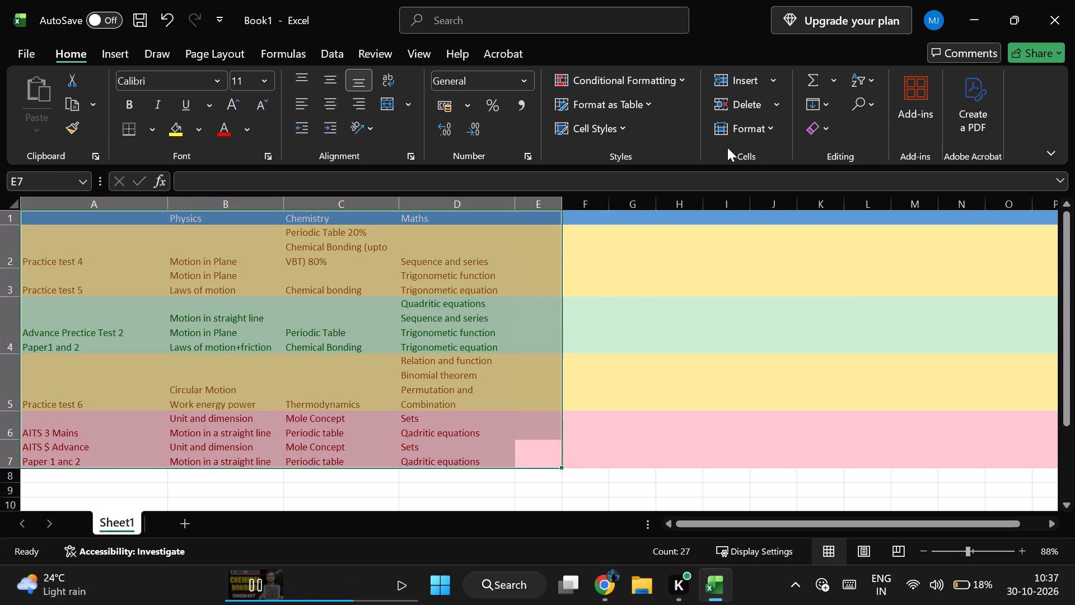
click(751, 122)
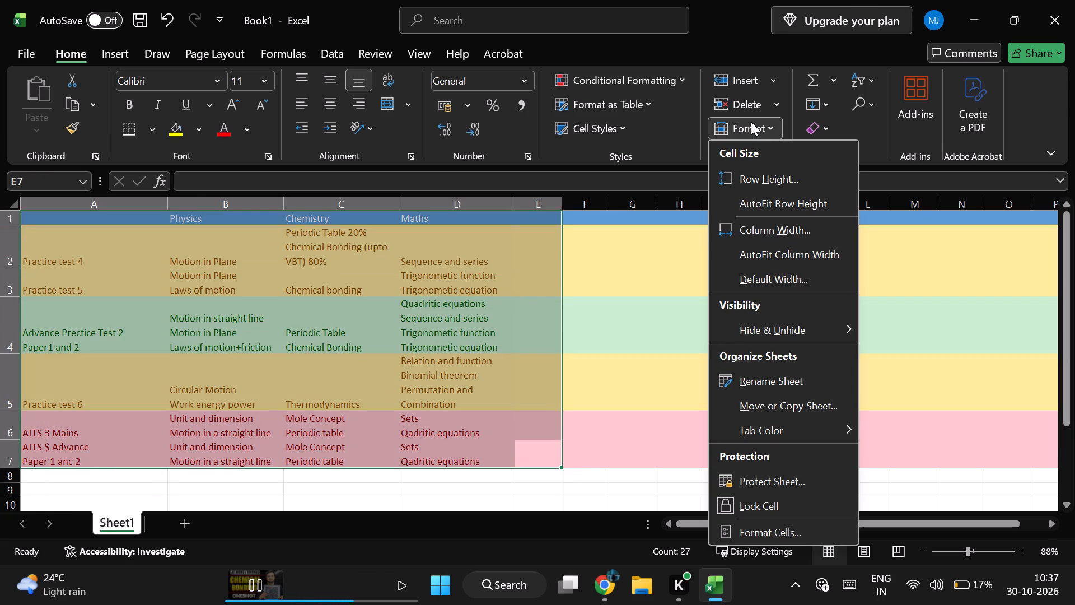
click(769, 528)
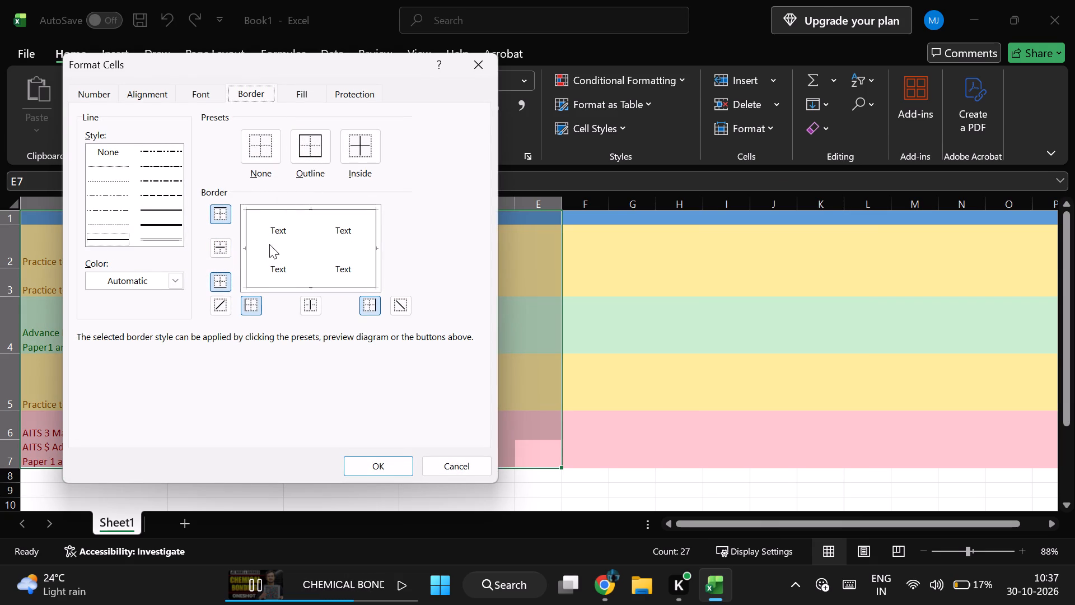
click(311, 306)
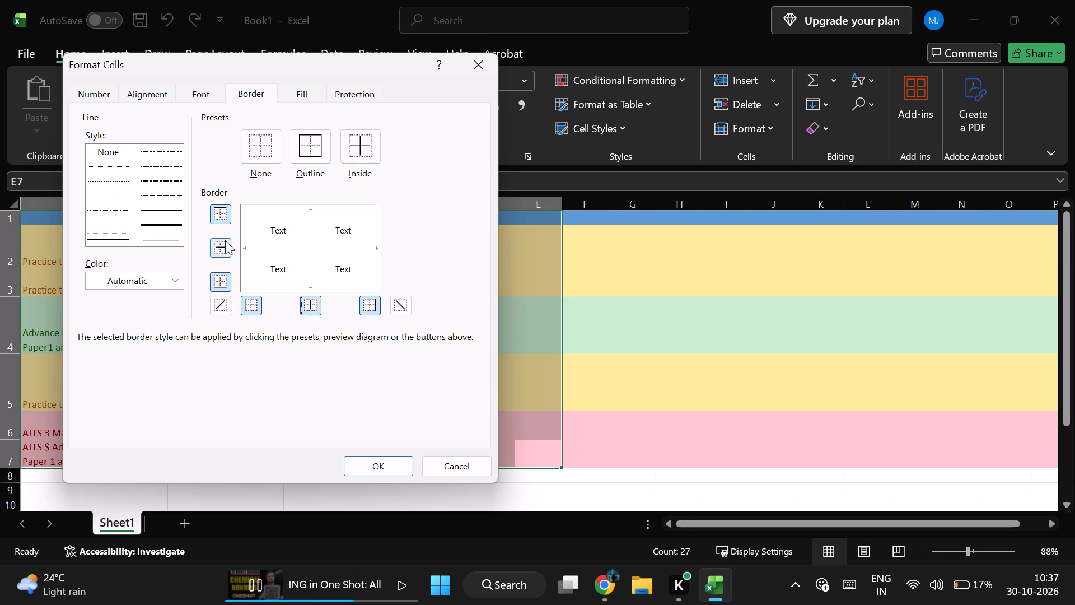
click(225, 240)
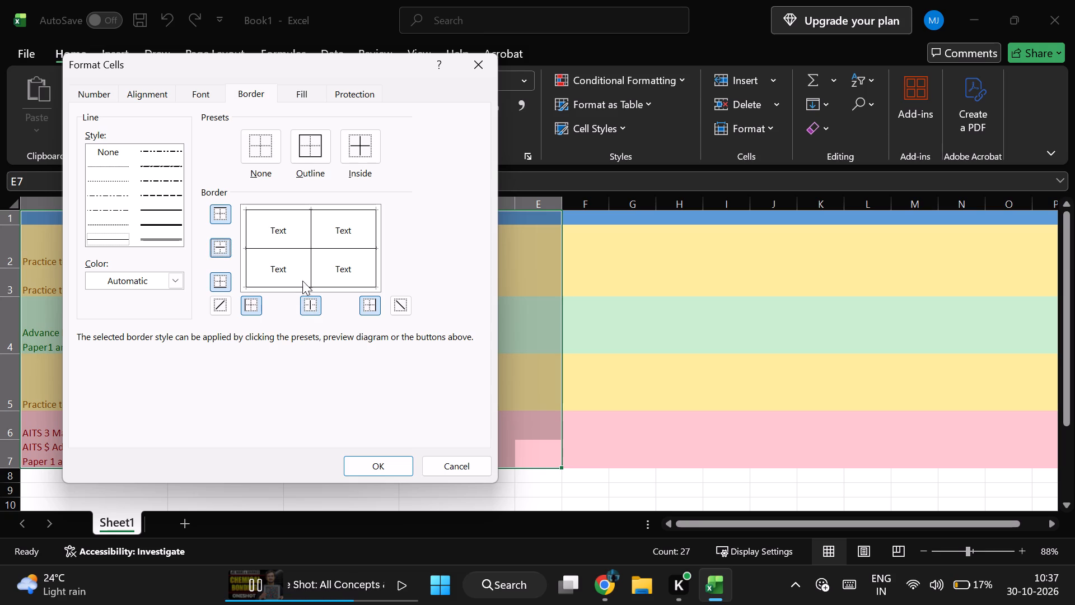
click(312, 308)
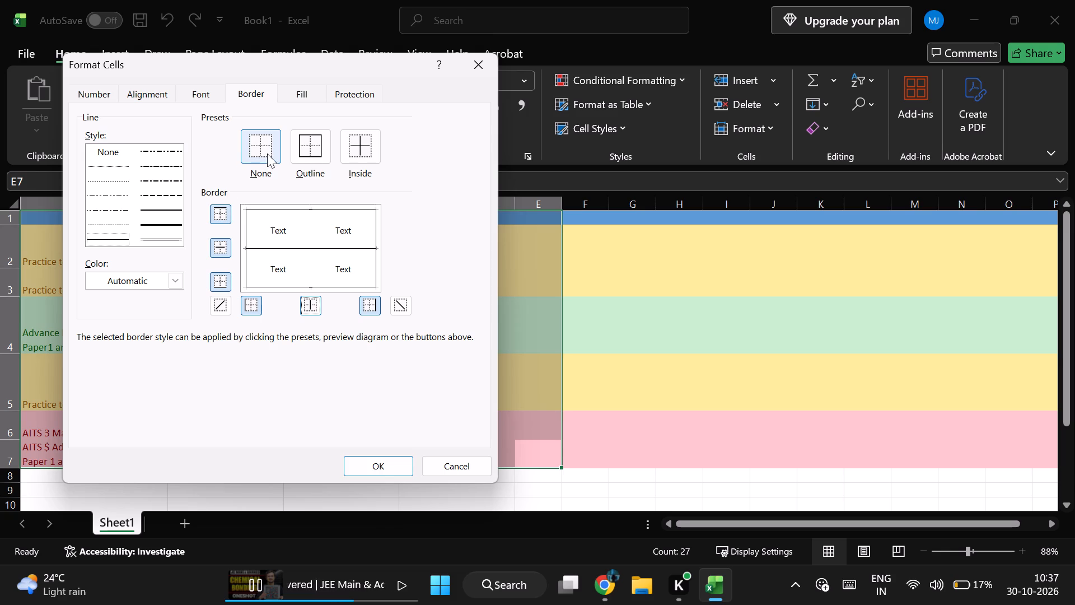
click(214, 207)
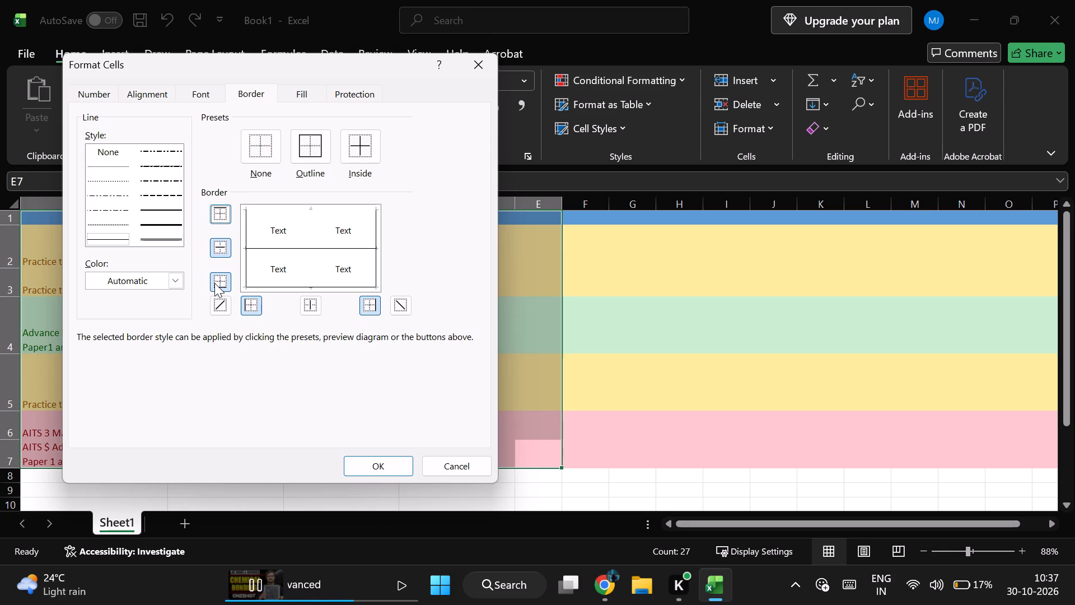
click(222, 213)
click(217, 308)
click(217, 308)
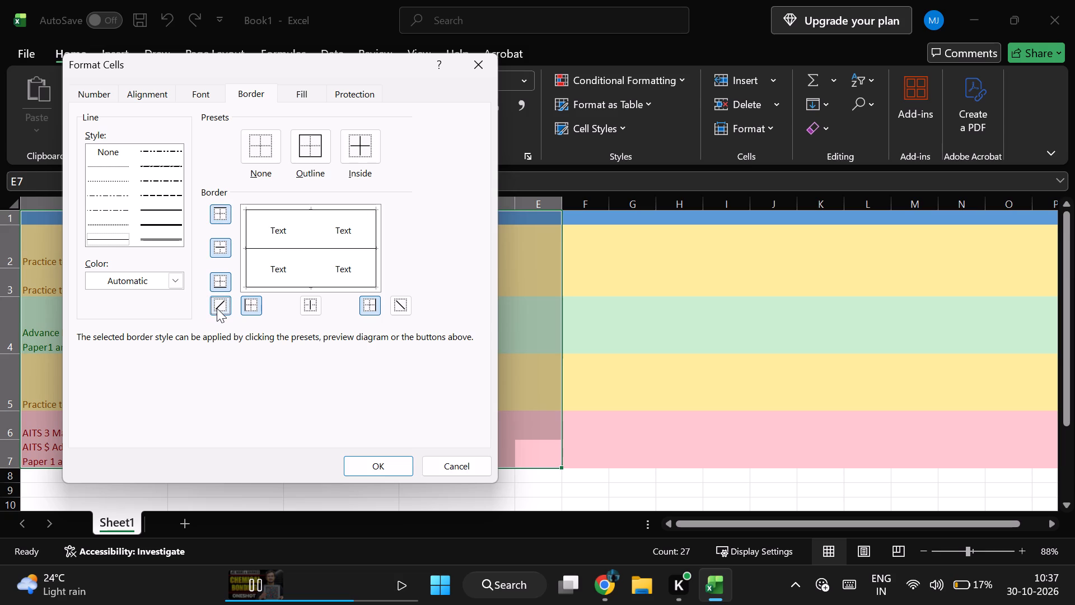
Choose the thick solid line style and apply the border settings to A1:E7.
click(156, 225)
click(166, 194)
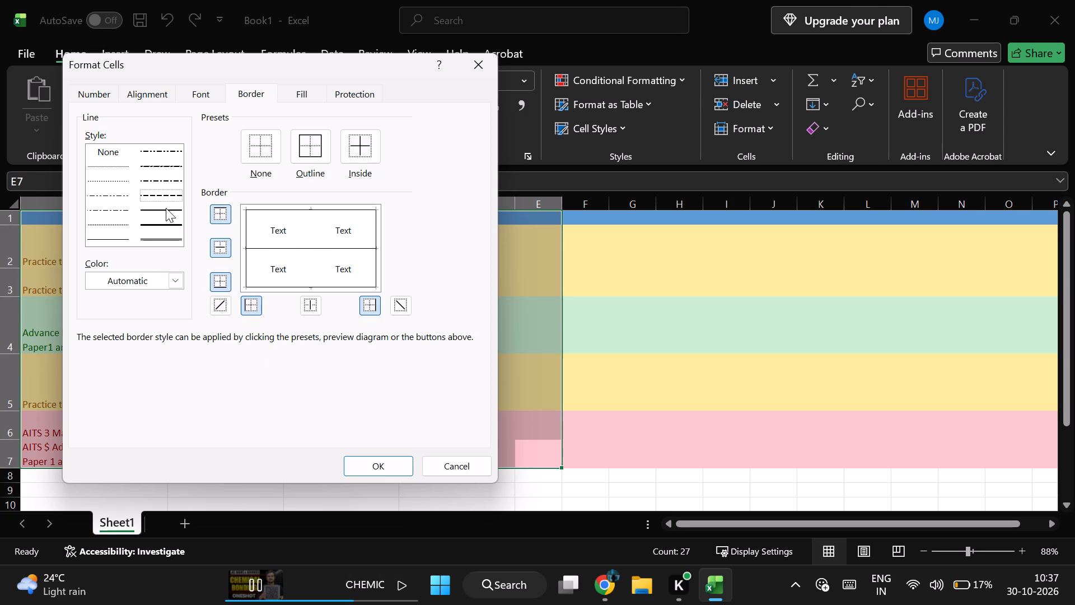
click(166, 217)
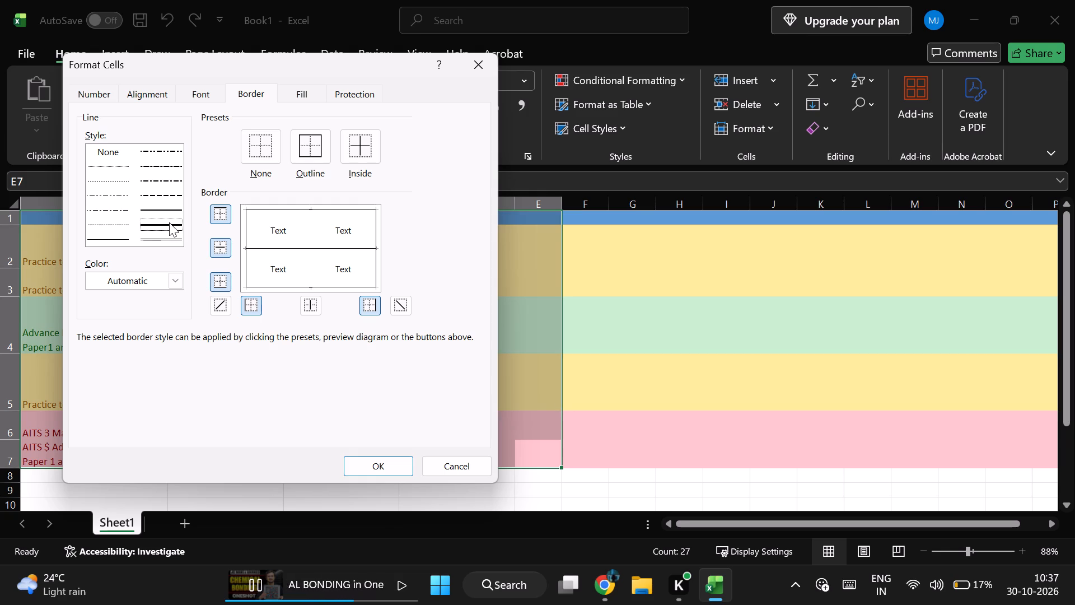
drag(169, 222, 226, 263)
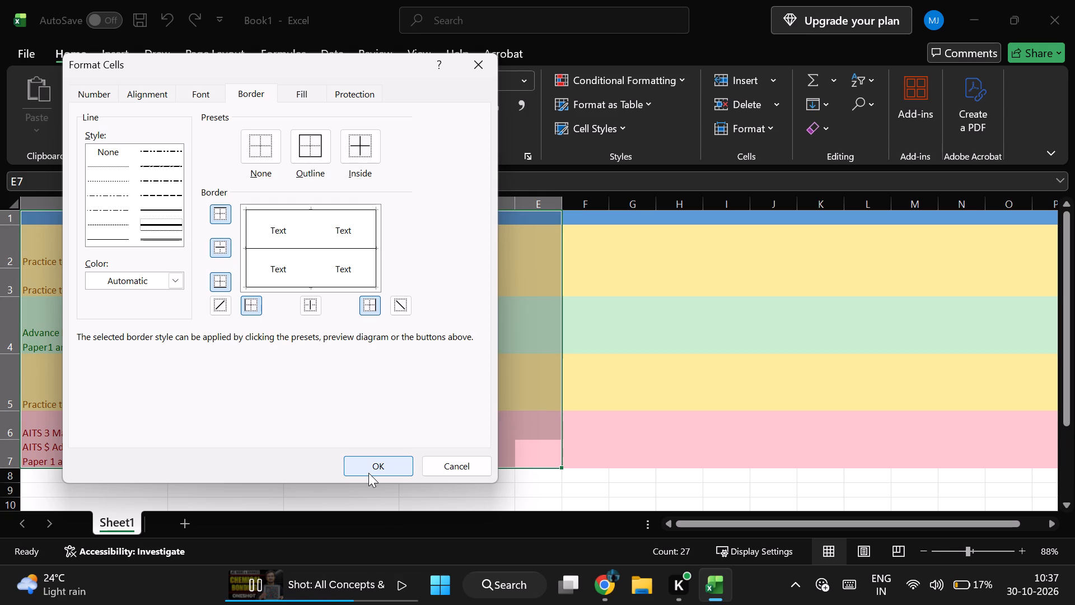
click(368, 473)
click(390, 364)
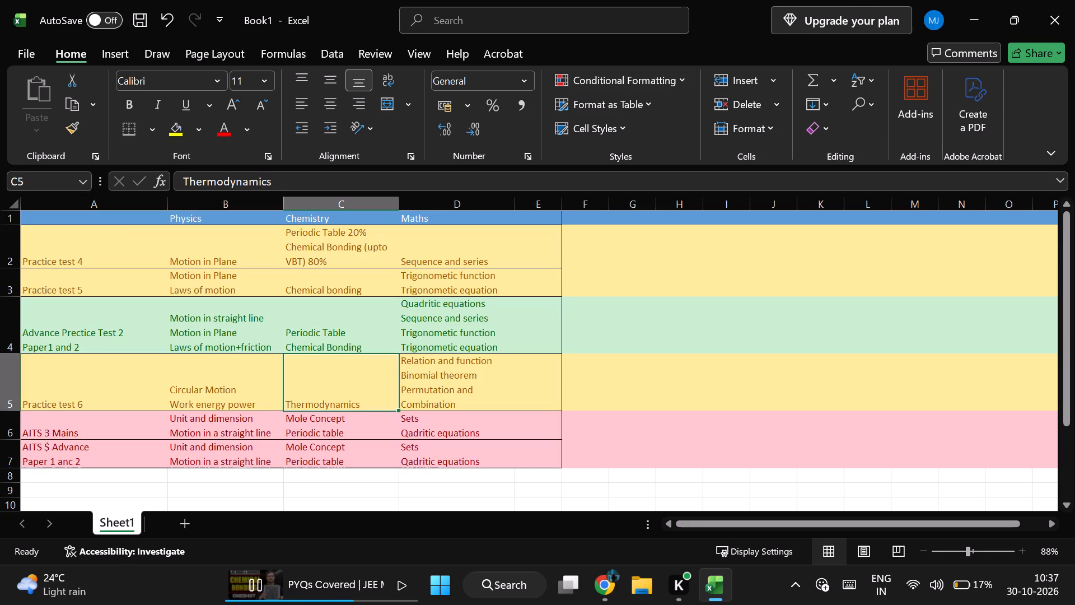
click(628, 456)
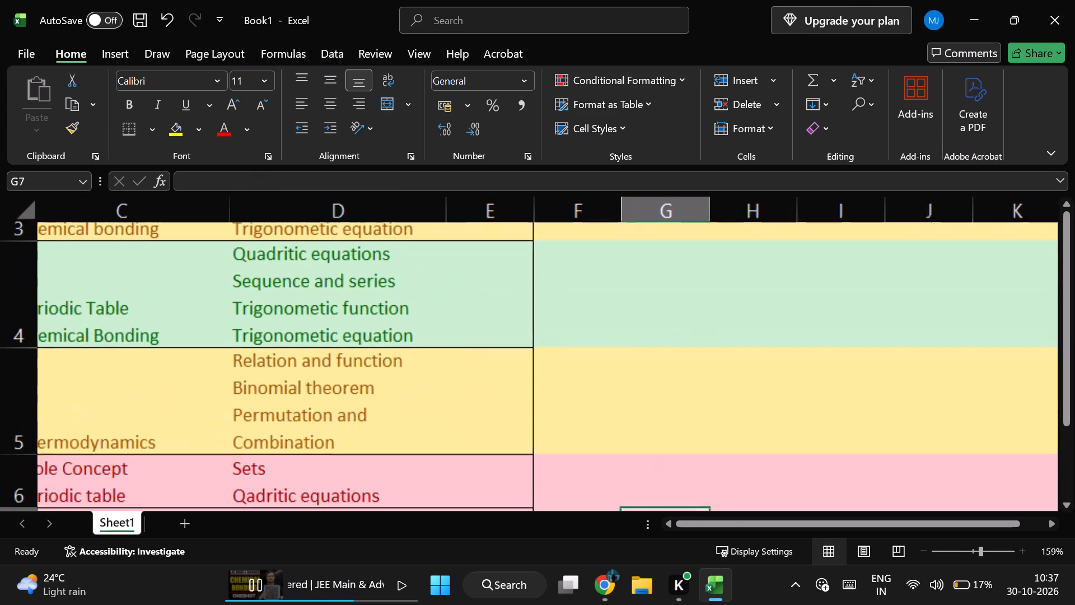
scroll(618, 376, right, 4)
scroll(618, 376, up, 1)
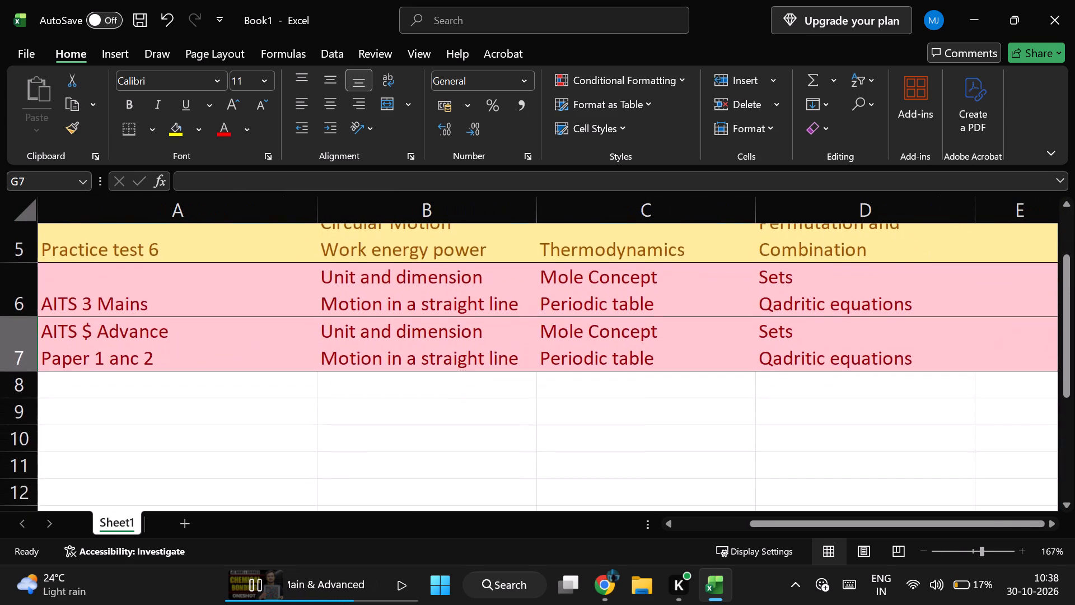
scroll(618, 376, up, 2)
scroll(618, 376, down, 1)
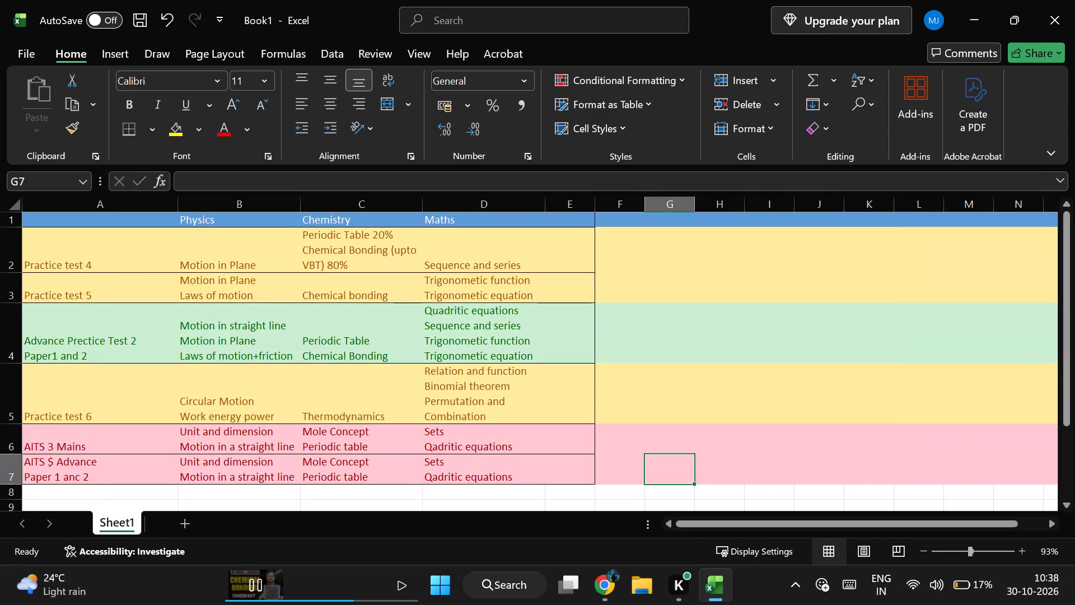
Open the border format settings for the table body A2:E7 and add inside borders in both directions.
click(590, 469)
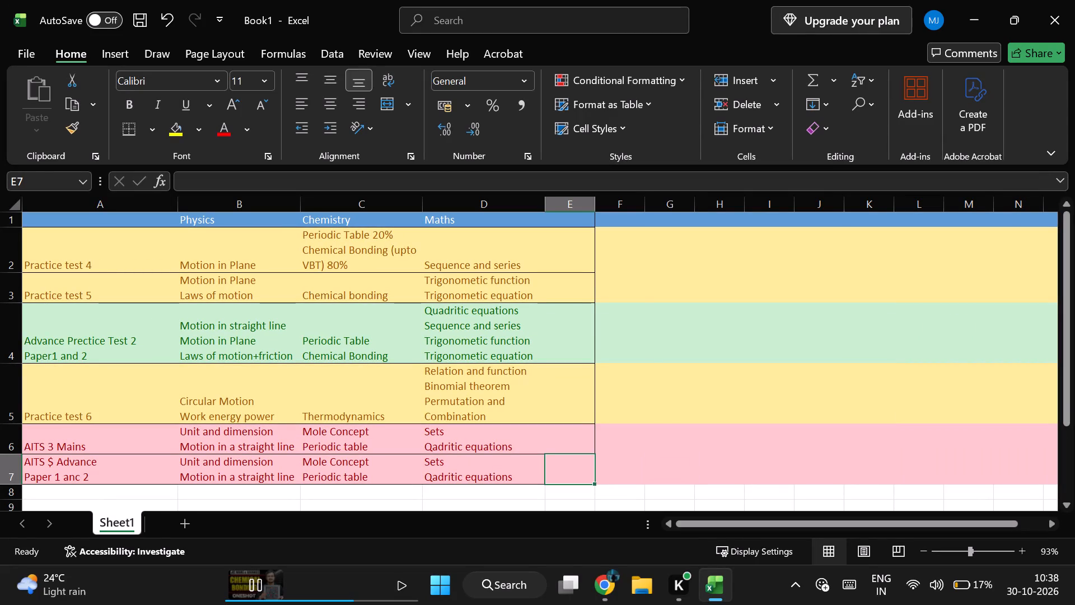
drag(579, 480, 9, 234)
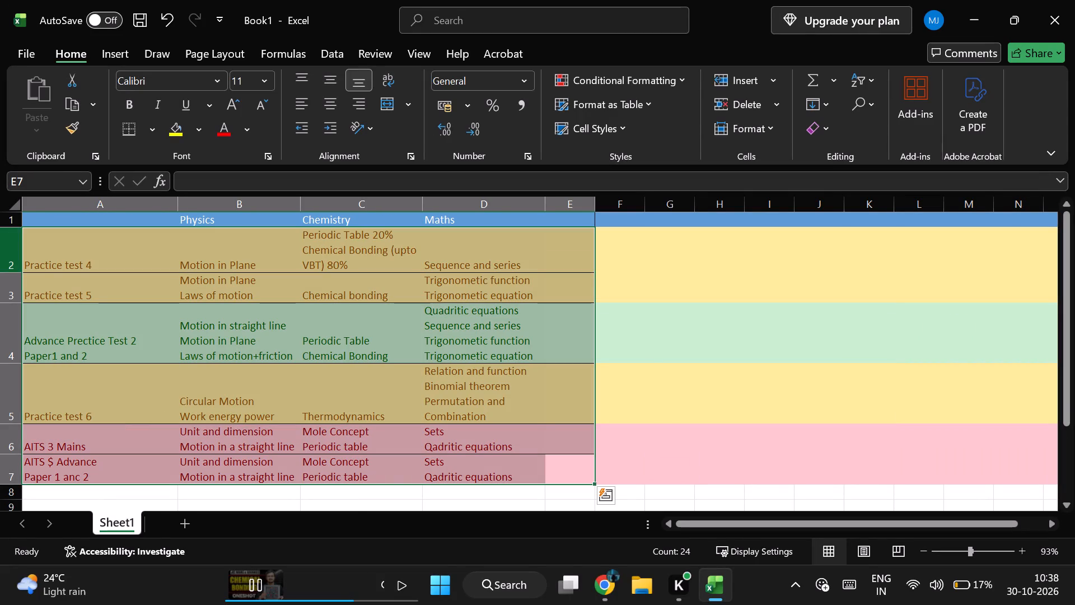
click(734, 120)
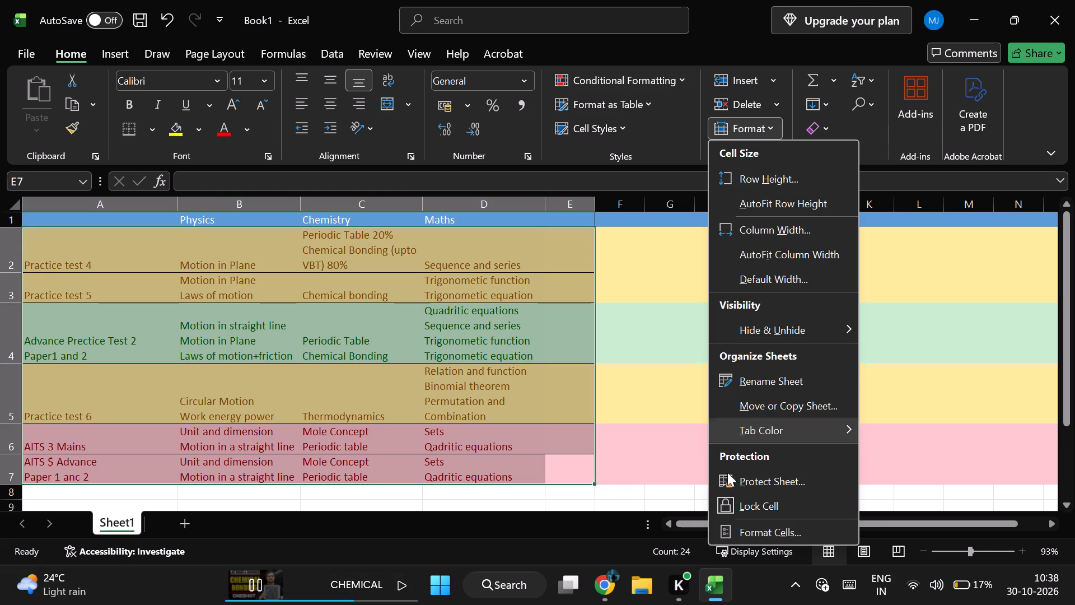
click(757, 533)
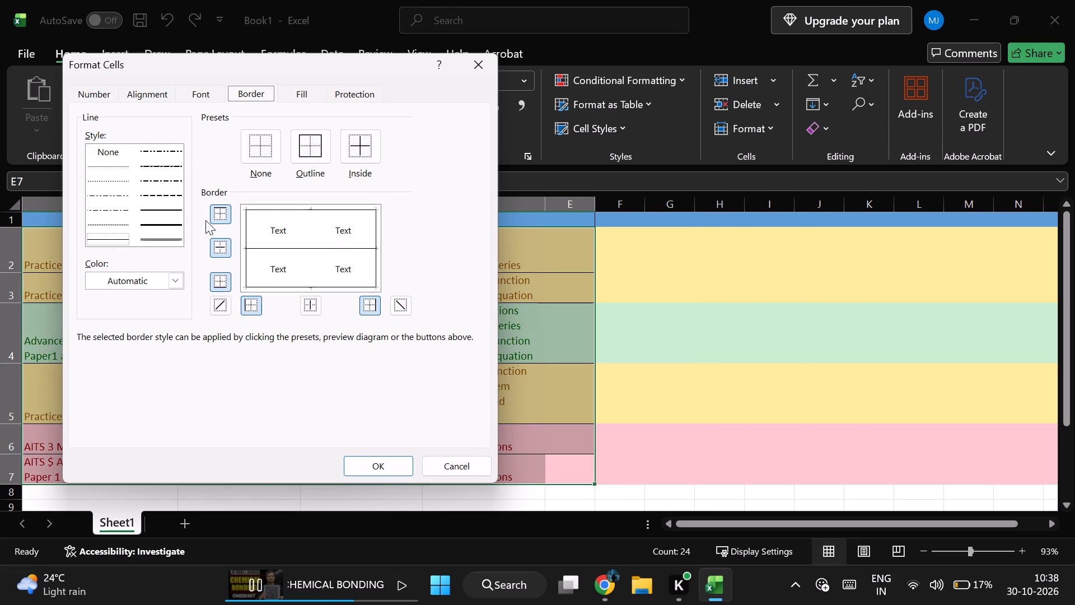
click(358, 145)
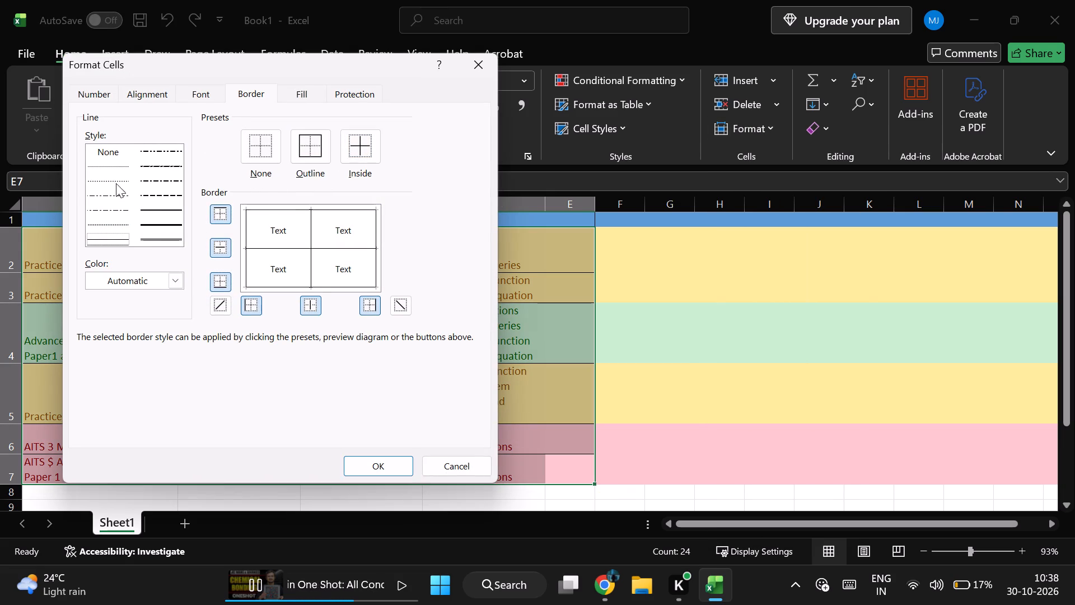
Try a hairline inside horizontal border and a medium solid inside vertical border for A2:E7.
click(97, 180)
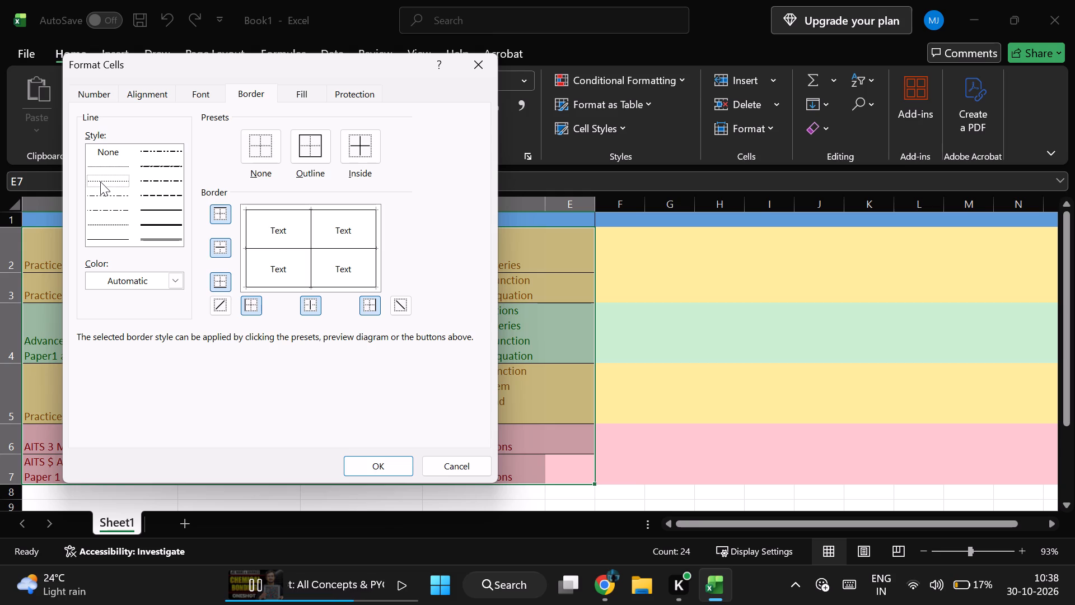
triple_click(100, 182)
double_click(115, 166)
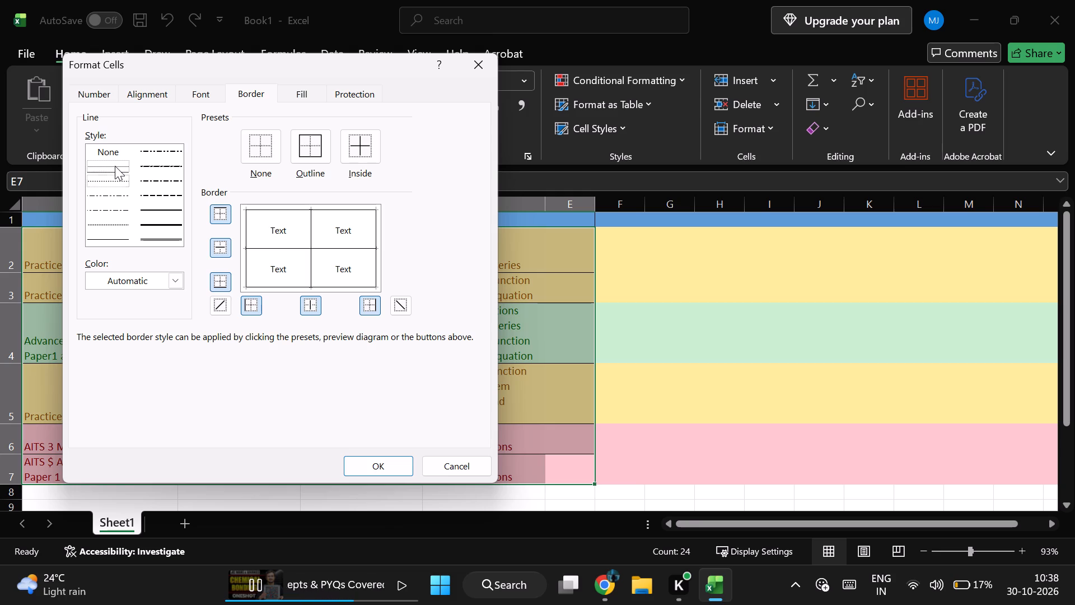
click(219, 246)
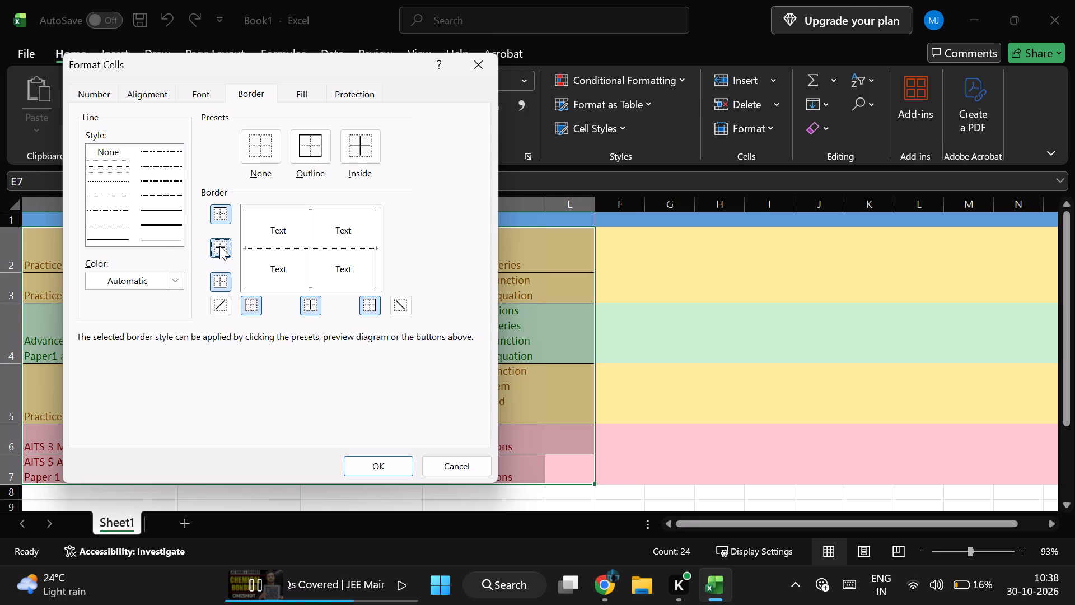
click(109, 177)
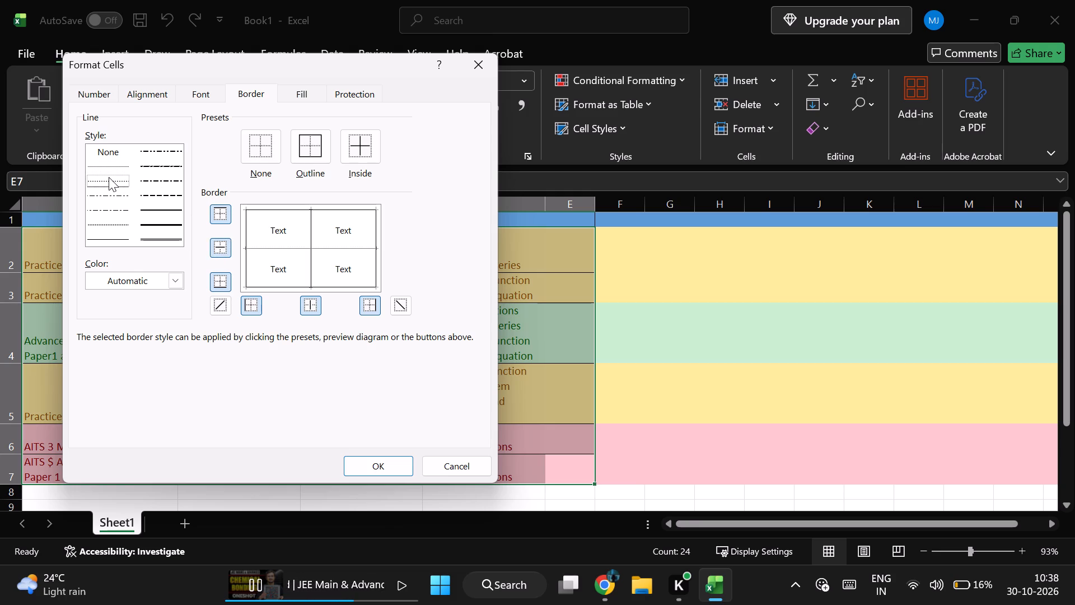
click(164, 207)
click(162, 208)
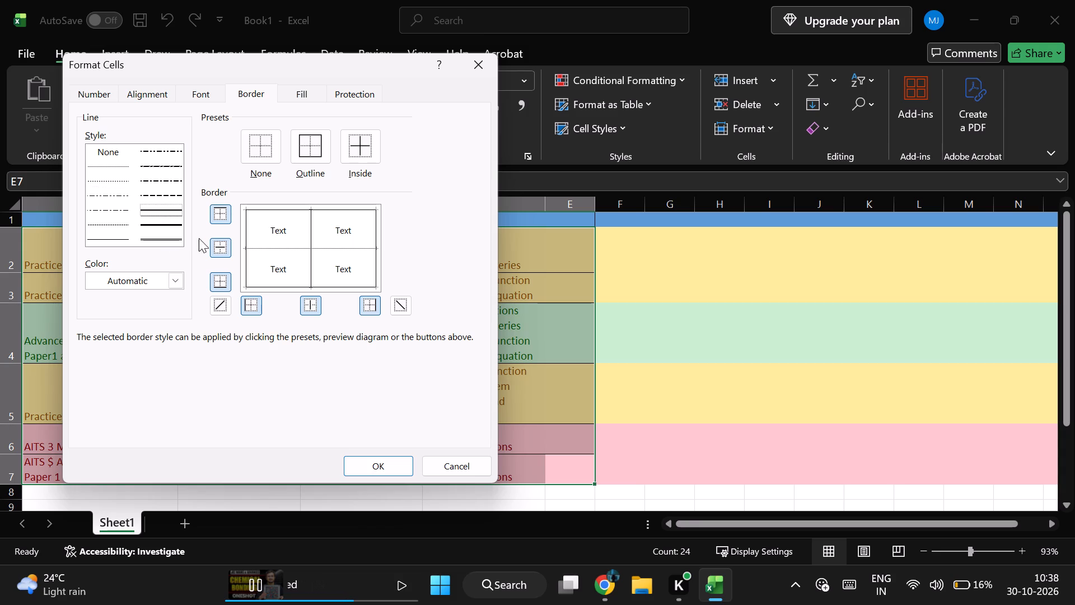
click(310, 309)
Set the inside vertical and inside horizontal borders of A2:E7 to the dotted line style.
click(102, 182)
click(102, 182)
click(310, 296)
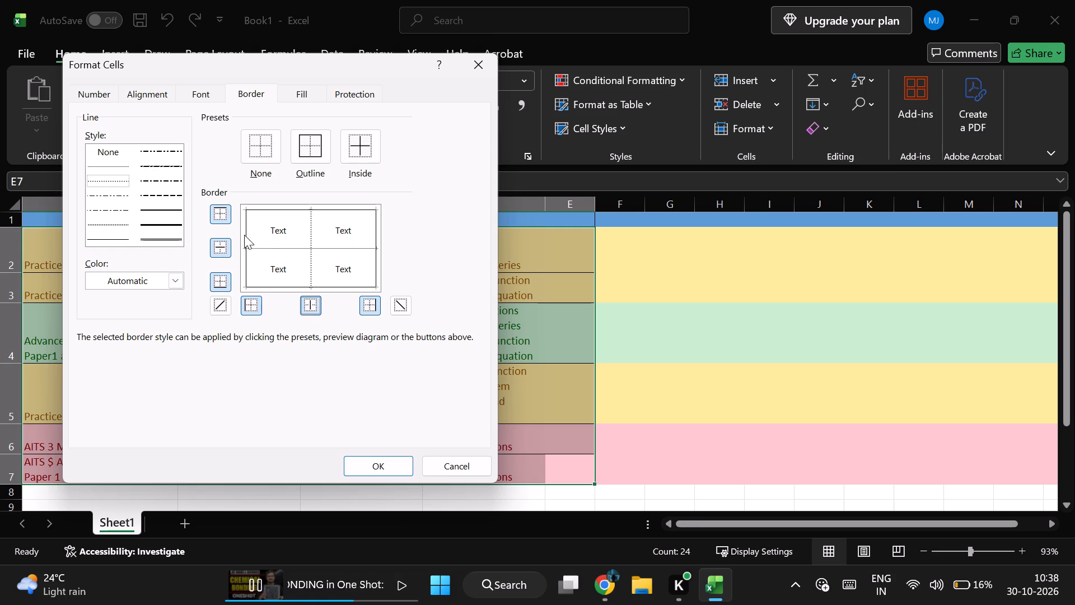
click(215, 244)
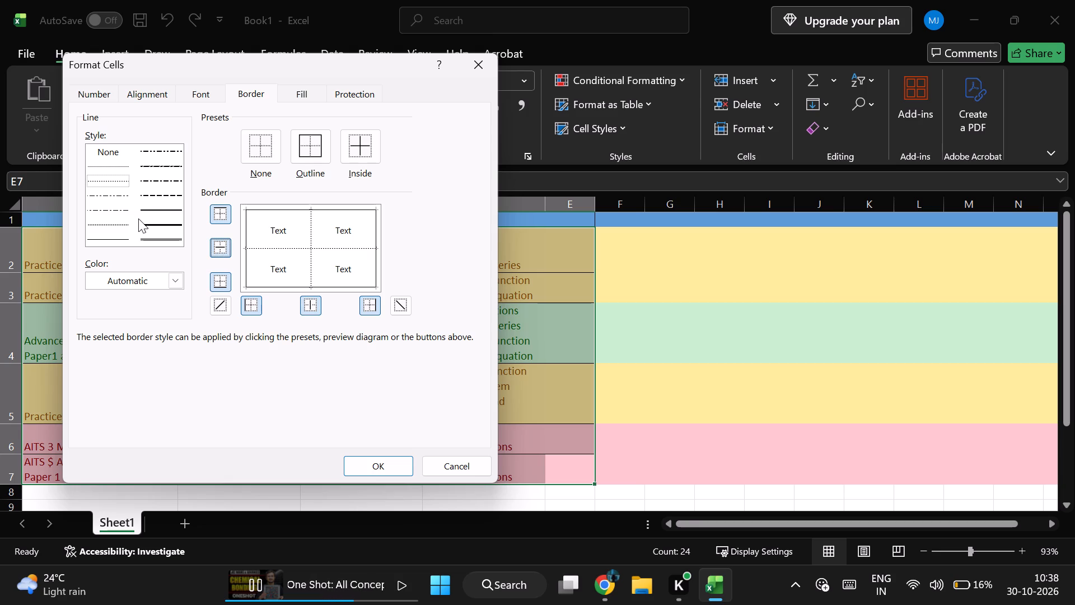
Set the inside horizontal border and all four outer edges of A2:E7 to the medium solid line style.
click(157, 212)
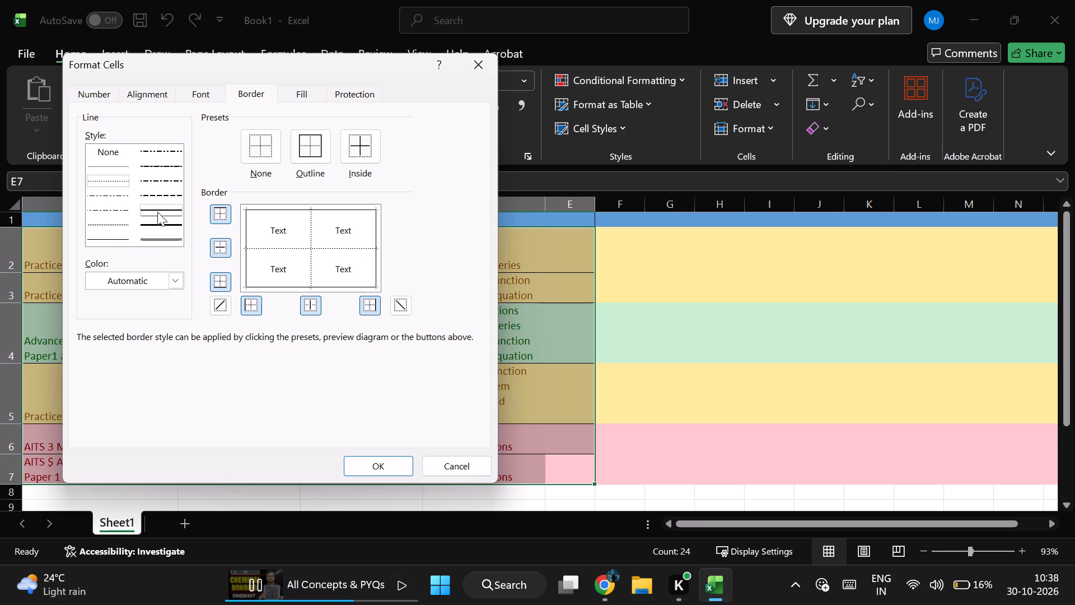
click(216, 243)
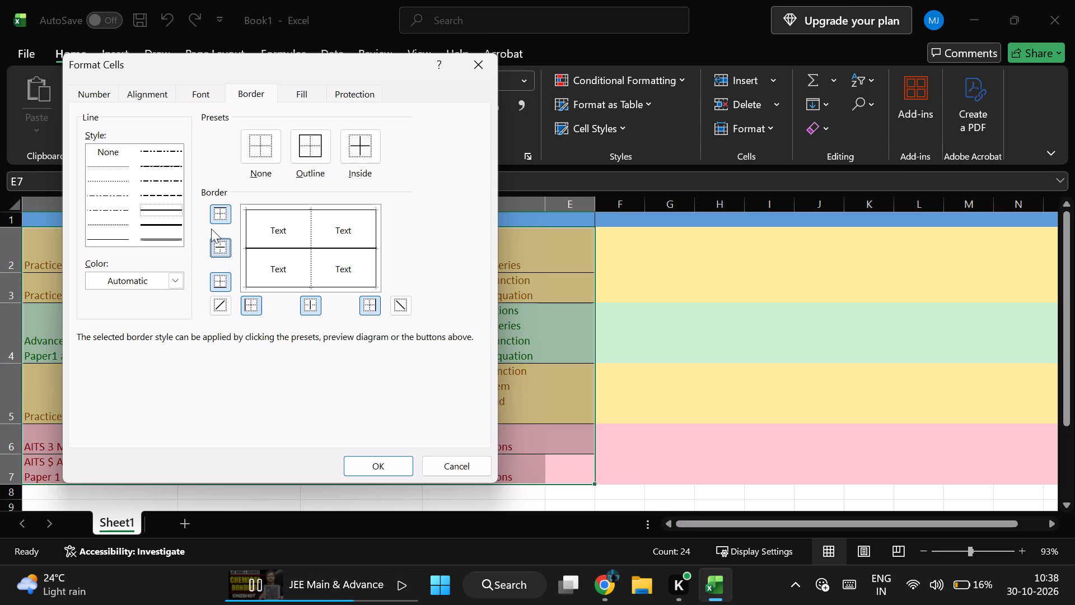
click(216, 218)
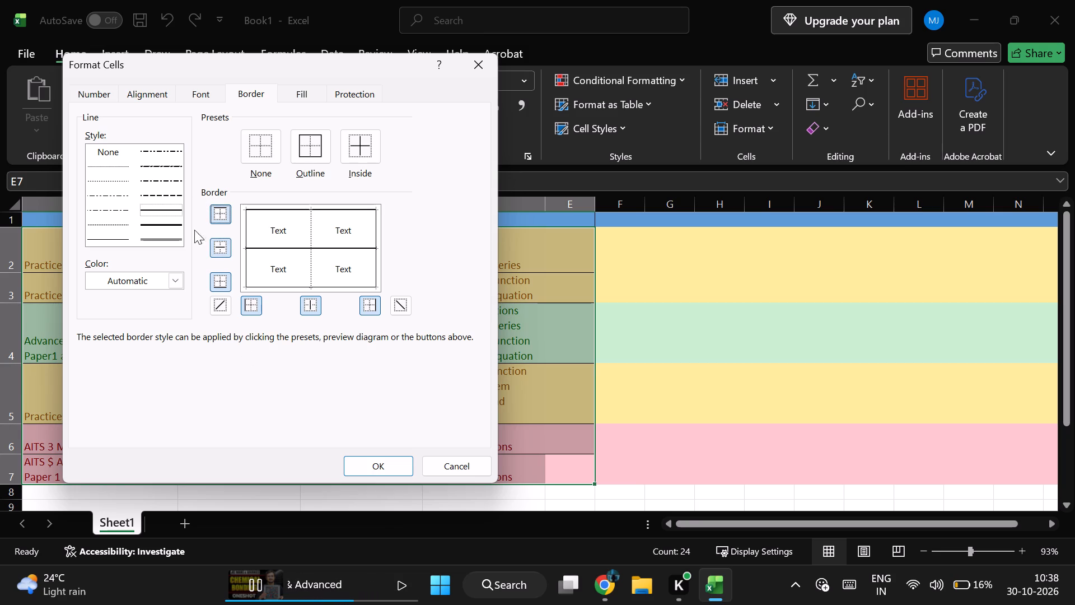
click(217, 286)
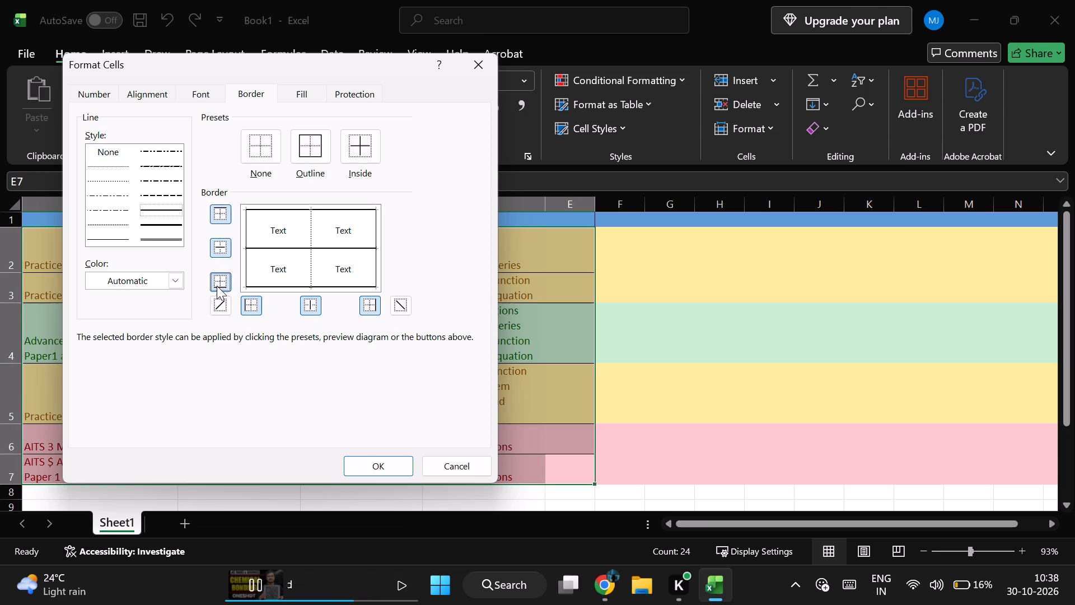
click(368, 302)
click(249, 305)
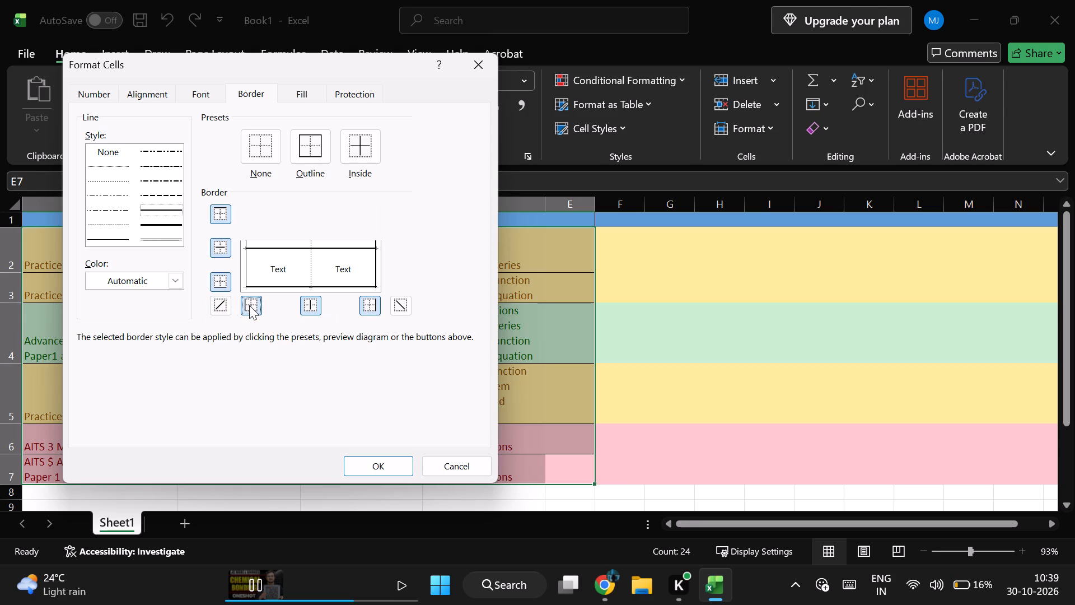
Replace the inside horizontal border with the slanted dash-dot line style and apply the border settings to A2:E7.
click(226, 250)
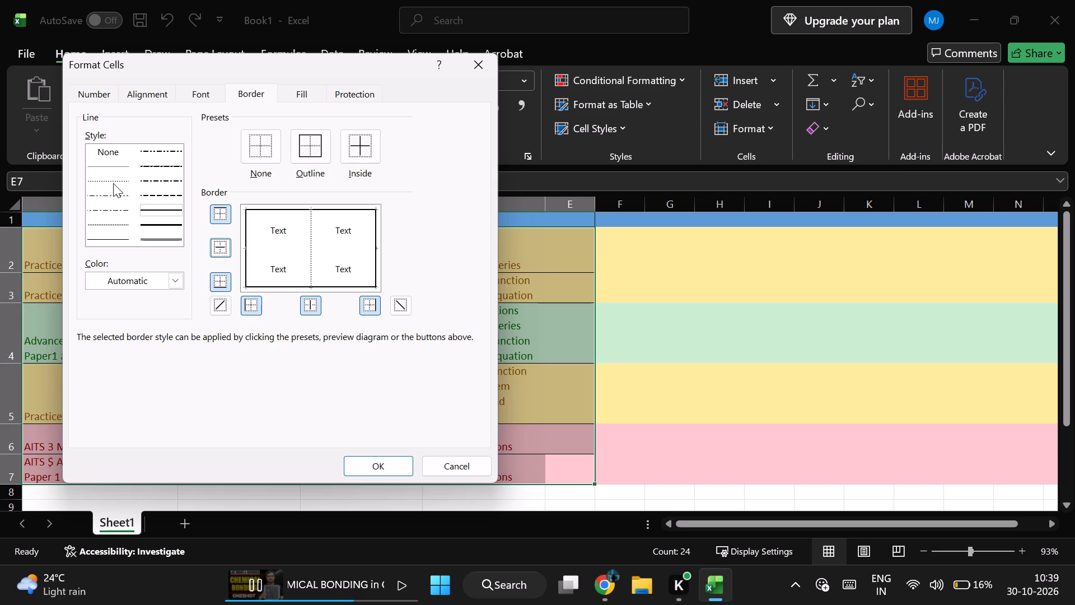
click(122, 182)
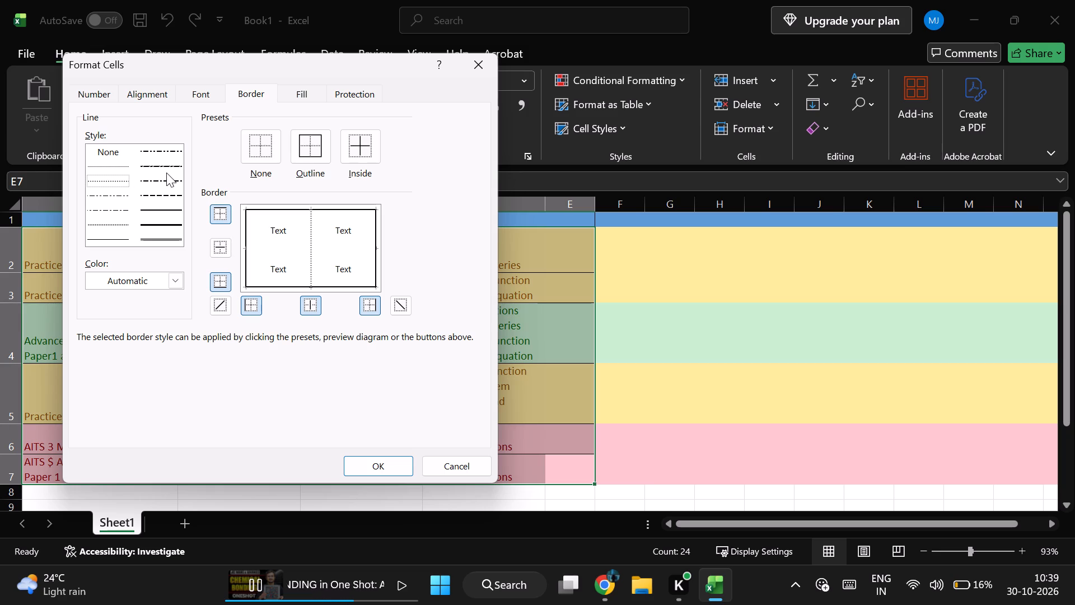
click(170, 169)
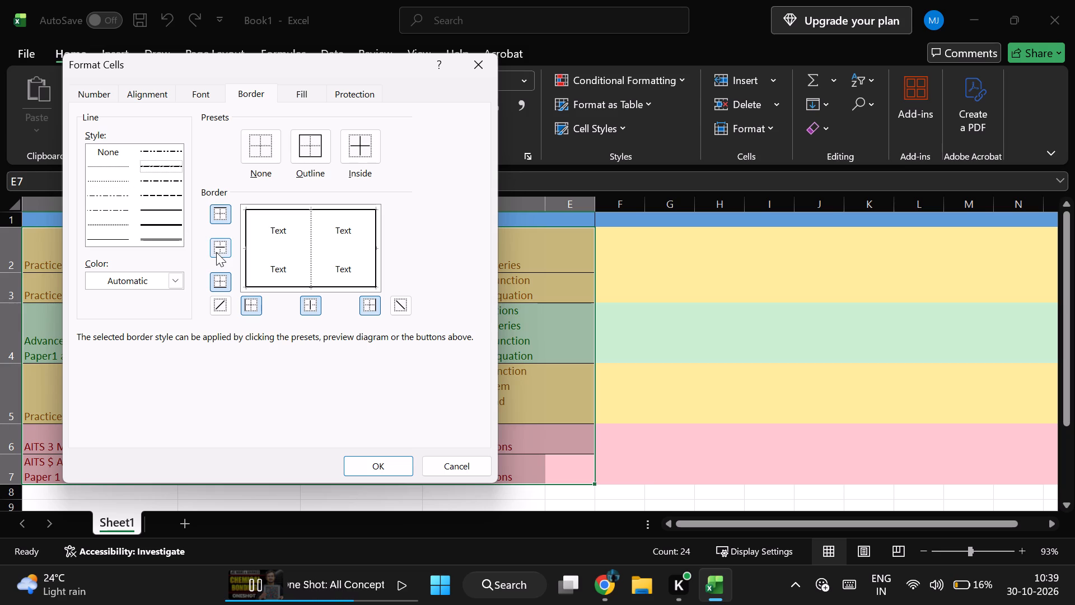
click(216, 252)
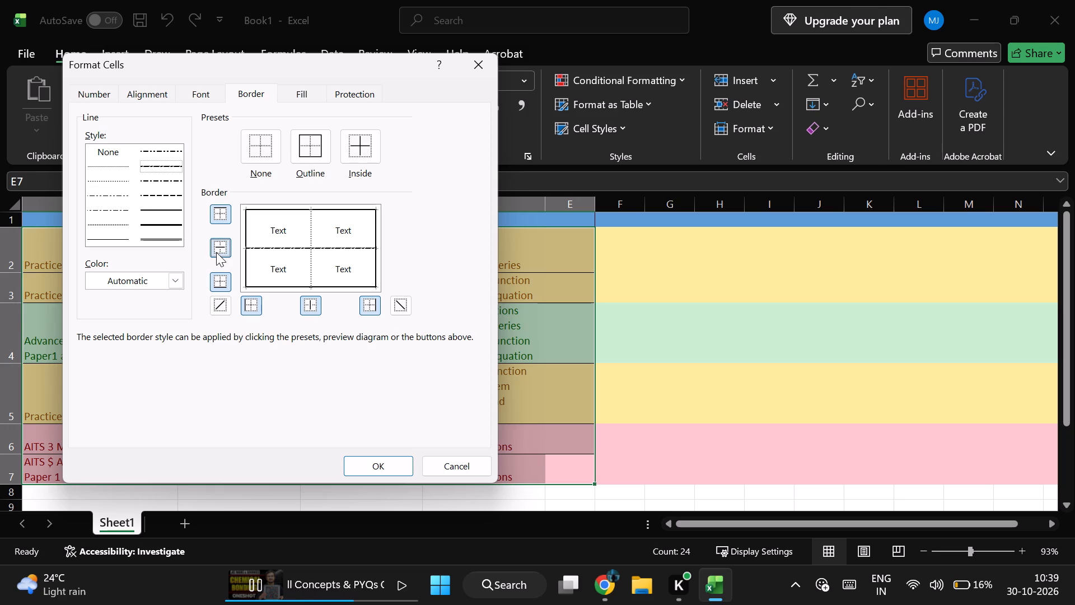
click(380, 465)
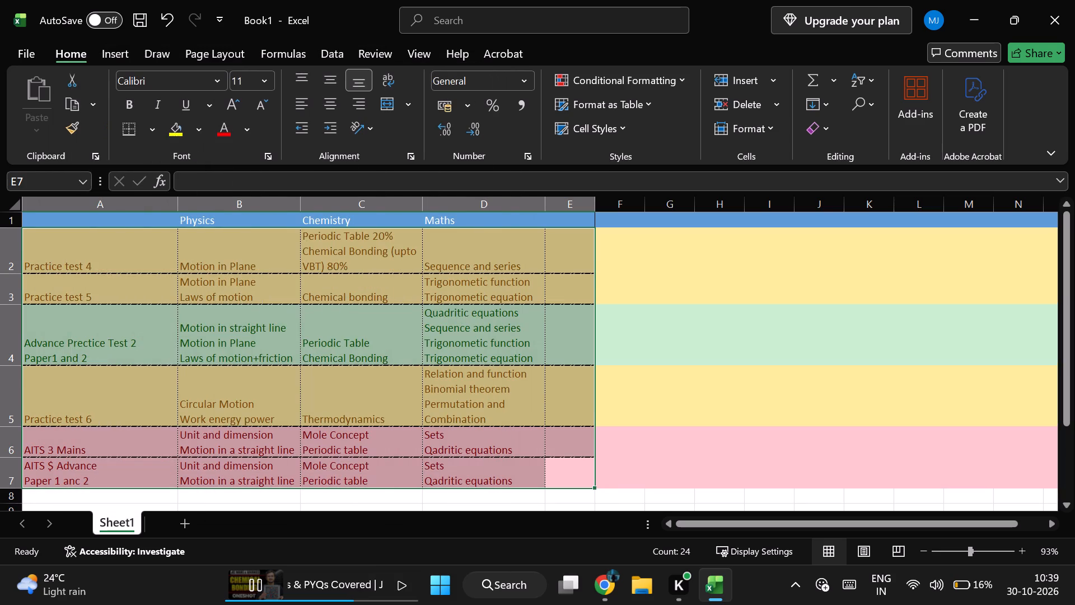
Change the inside horizontal borders of A2:E7 to the dotted line style in the cell format settings and apply.
click(381, 401)
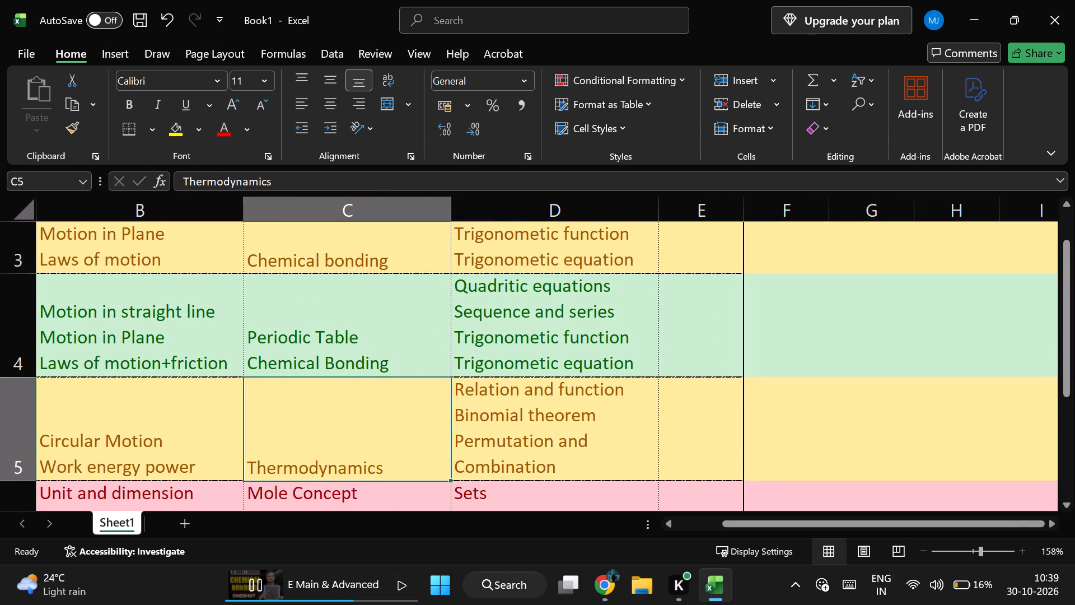
scroll(381, 401, right, 3)
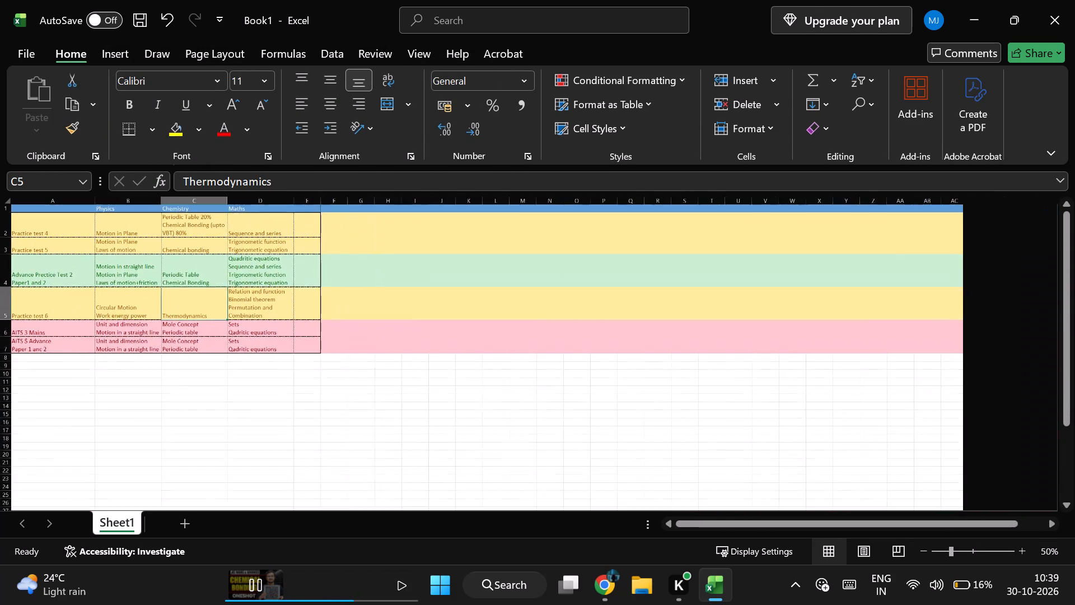
click(309, 352)
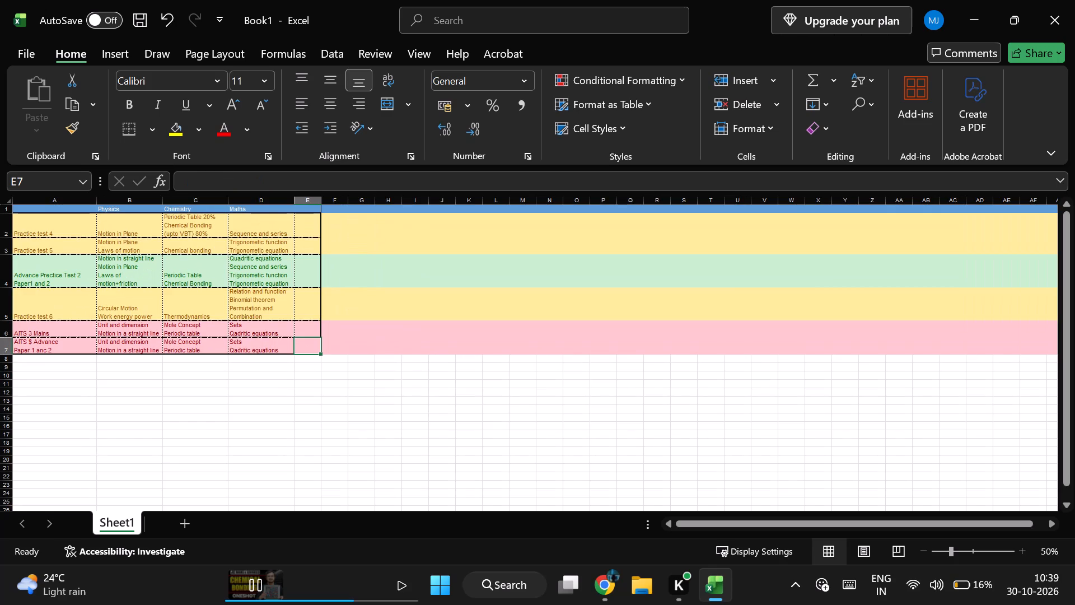
drag(311, 347, 7, 215)
click(592, 135)
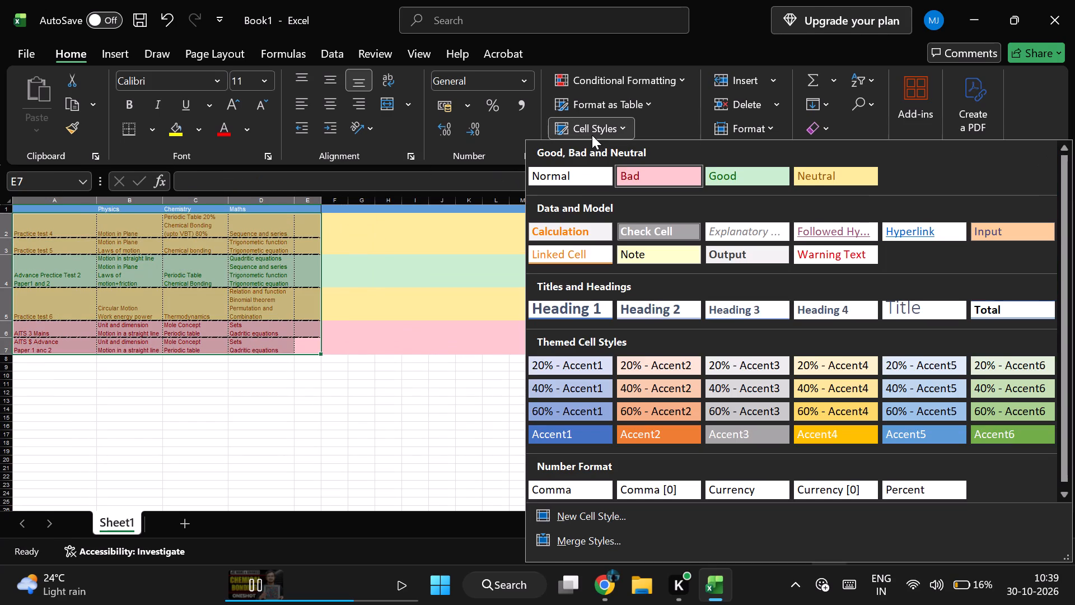
click(602, 128)
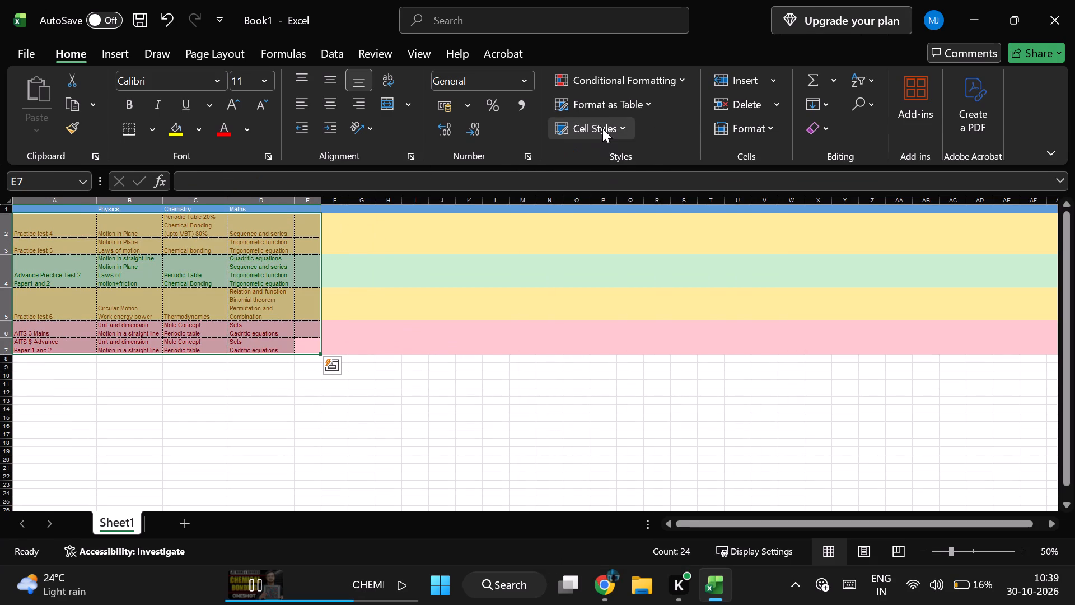
click(765, 125)
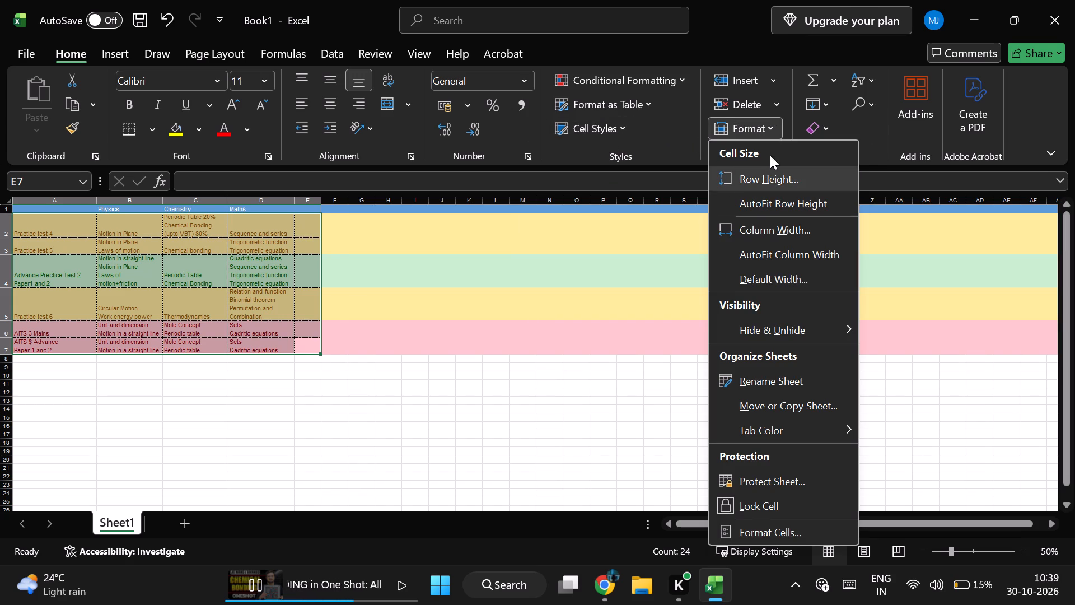
click(782, 534)
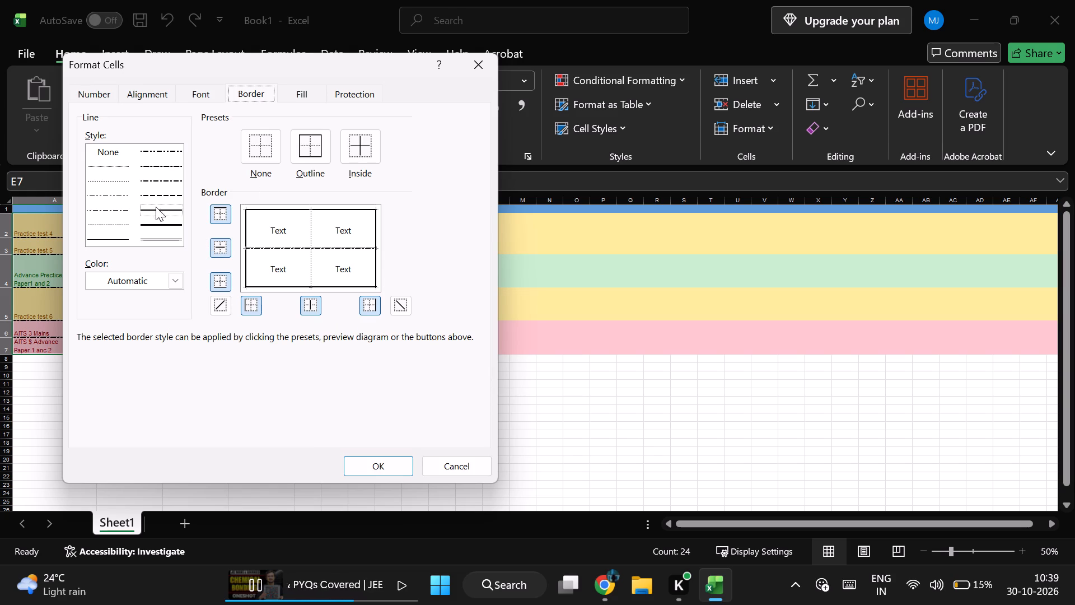
click(103, 183)
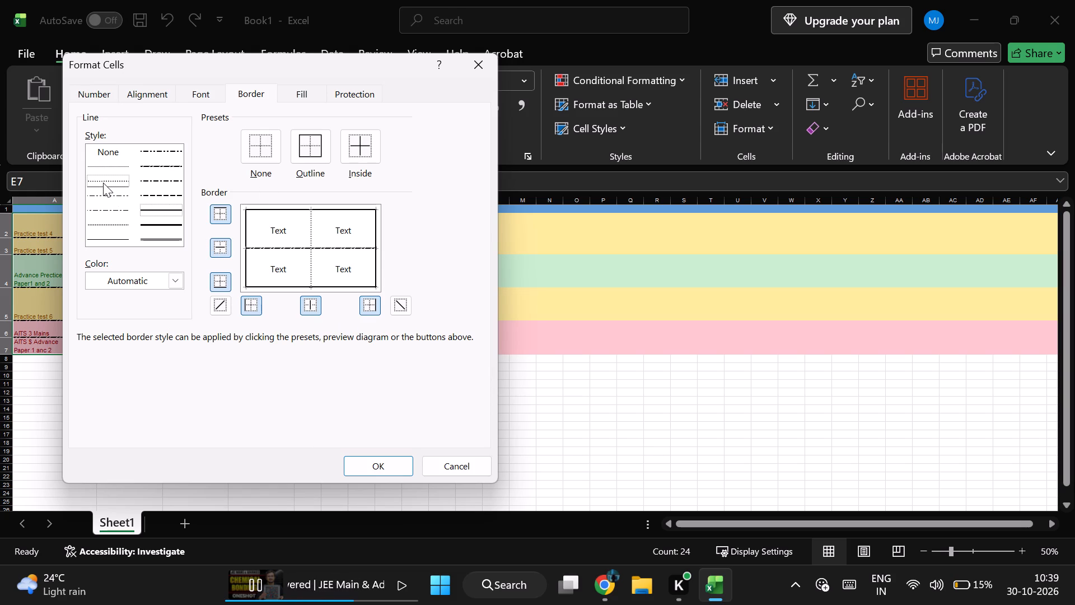
click(220, 250)
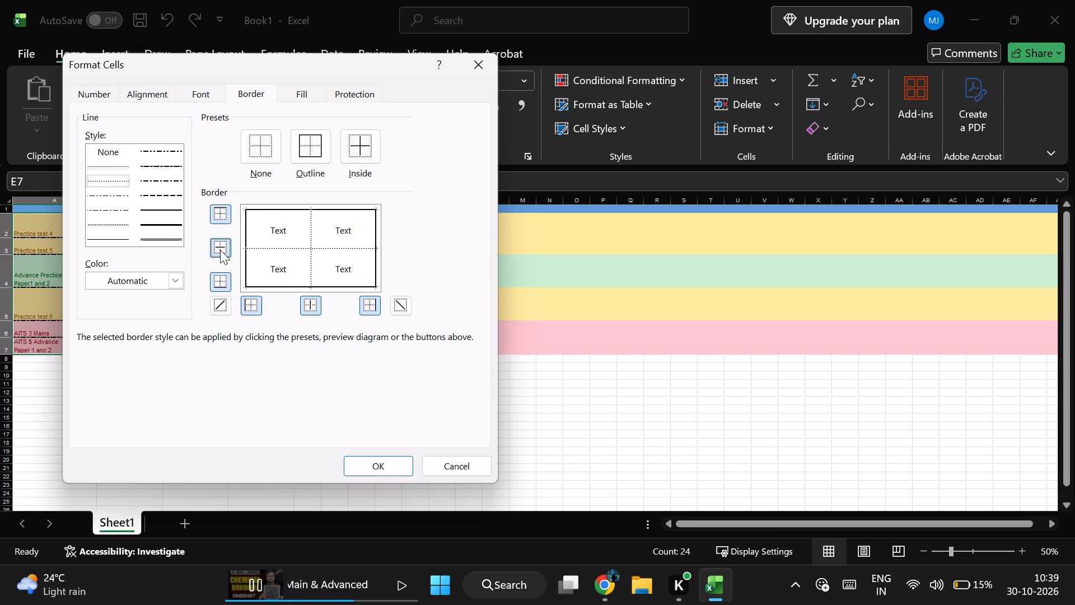
click(384, 466)
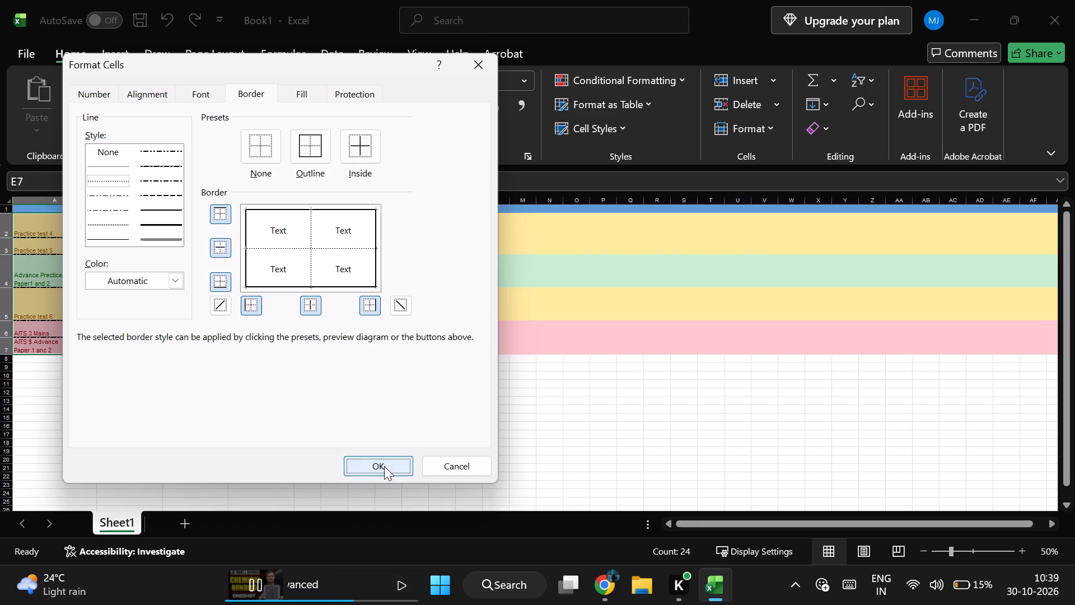
Inspect the dotted inside borders and the outer frame of the syllabus table up close.
click(385, 353)
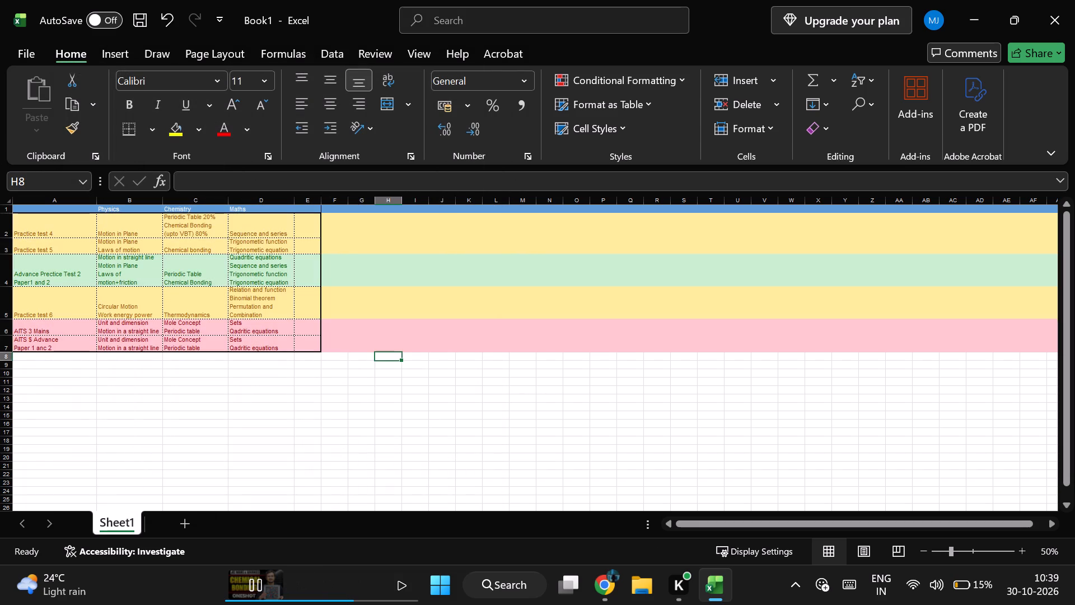
click(323, 286)
click(335, 295)
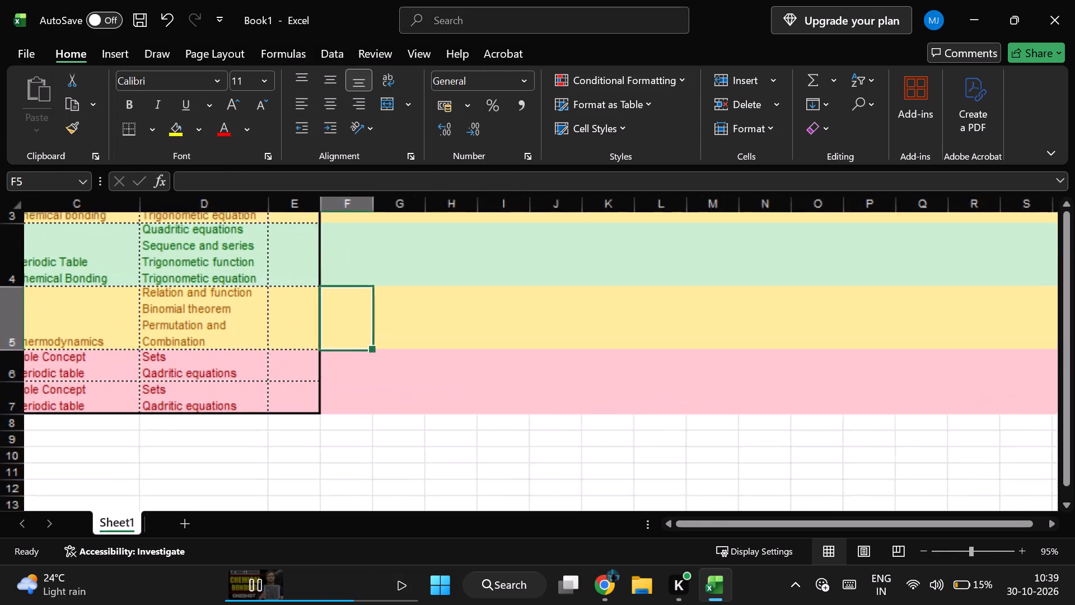
scroll(335, 295, right, 3)
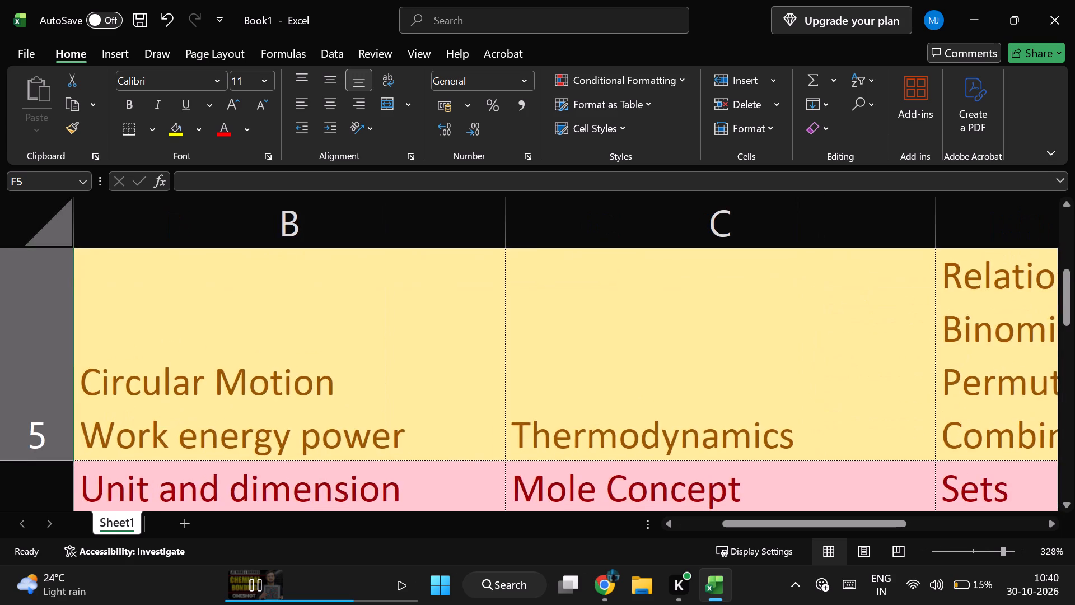
scroll(335, 295, up, 1)
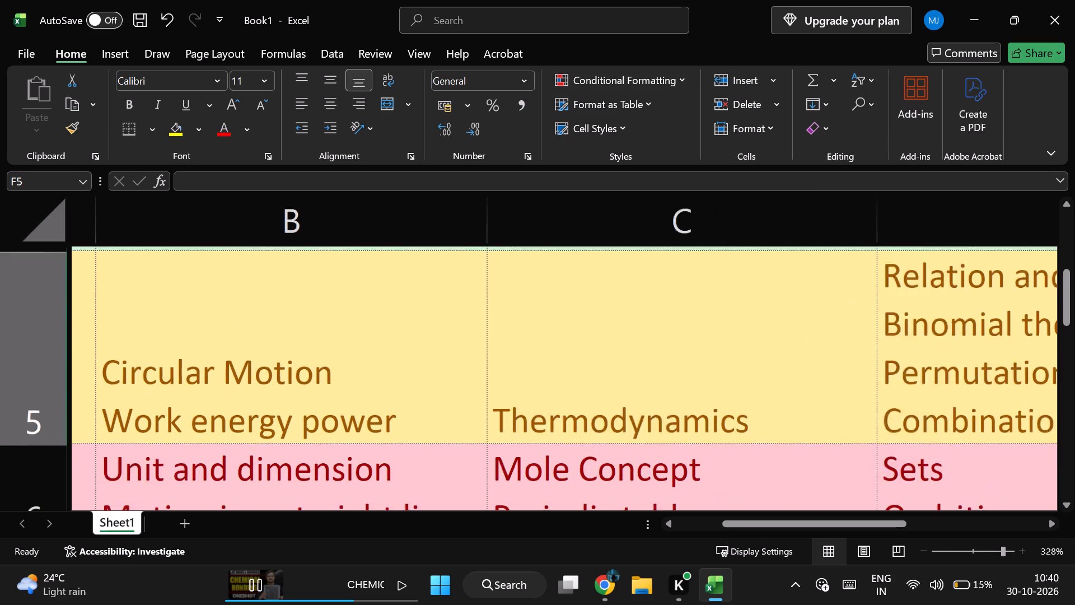
scroll(406, 453, up, 1)
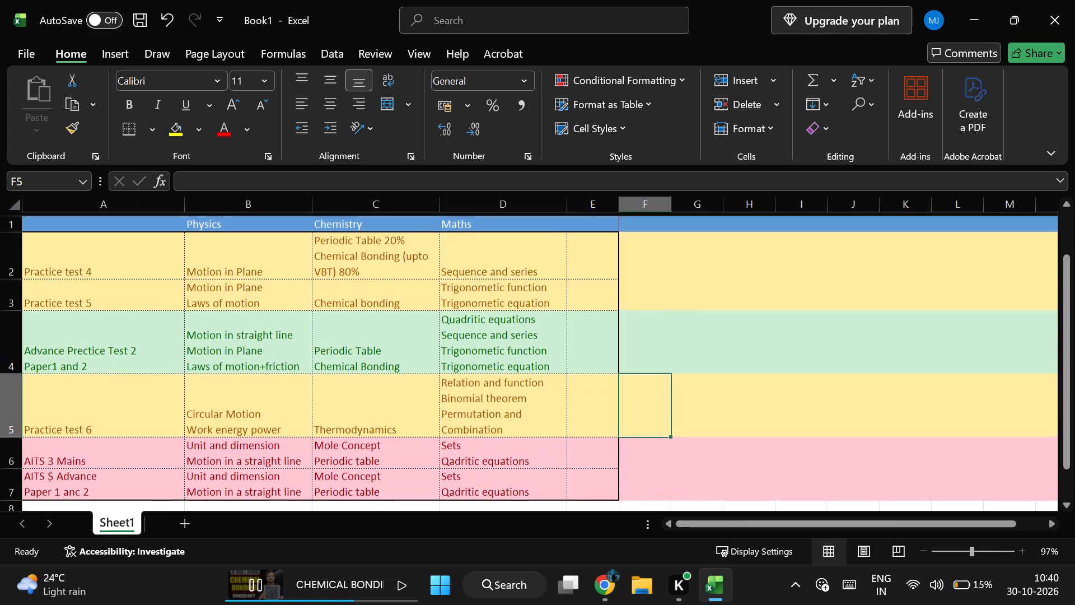
click(679, 266)
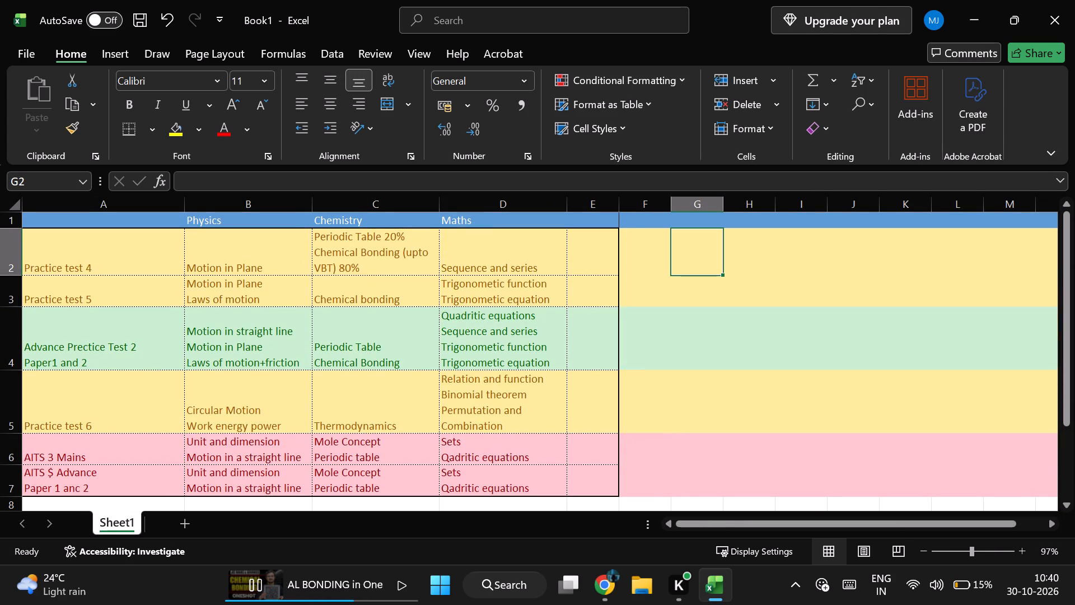
click(649, 252)
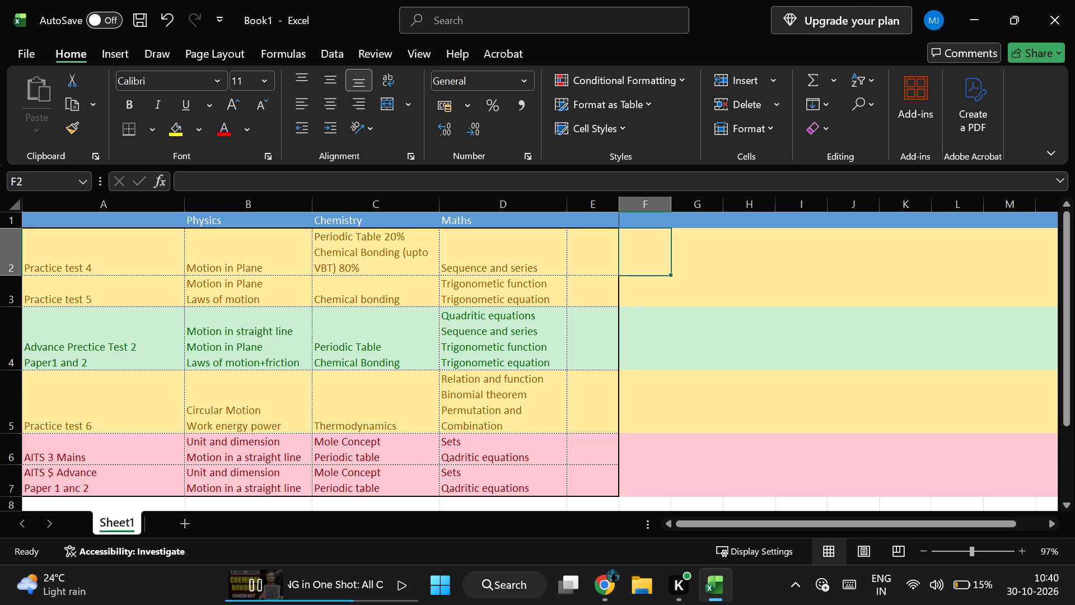
Select the whole table A1:E7 including the header row and set all four outer edges to the thick solid line style.
click(598, 478)
drag(598, 479, 35, 193)
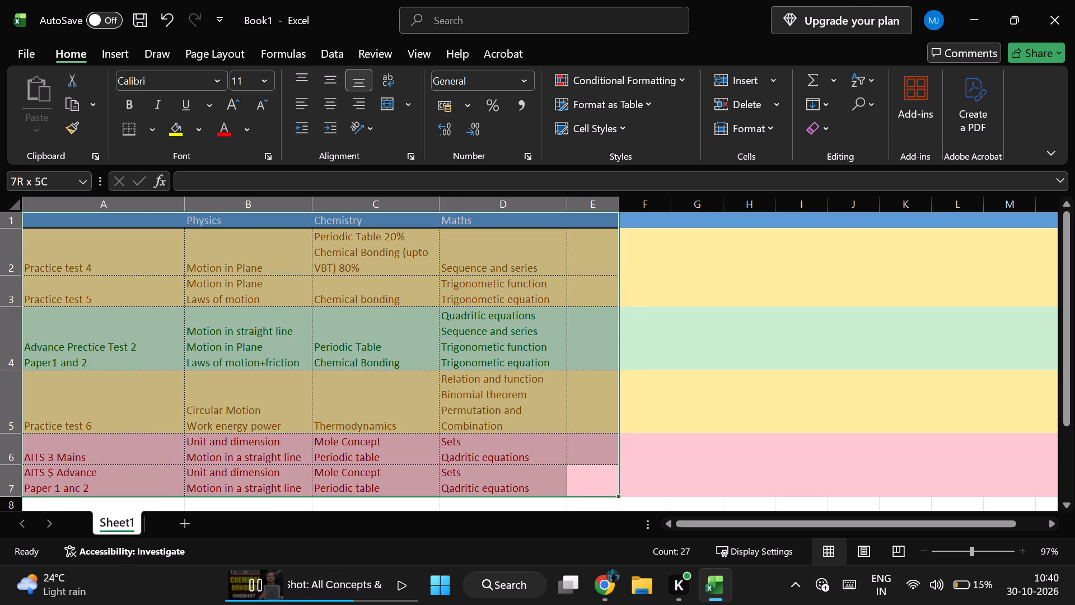
drag(35, 193, 12, 190)
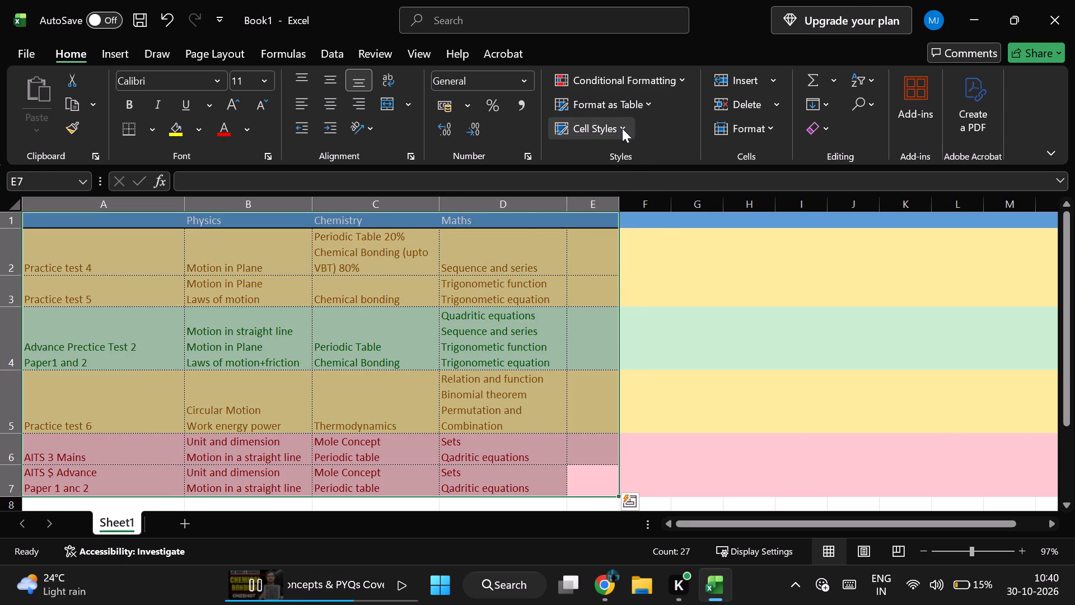
click(622, 128)
click(752, 117)
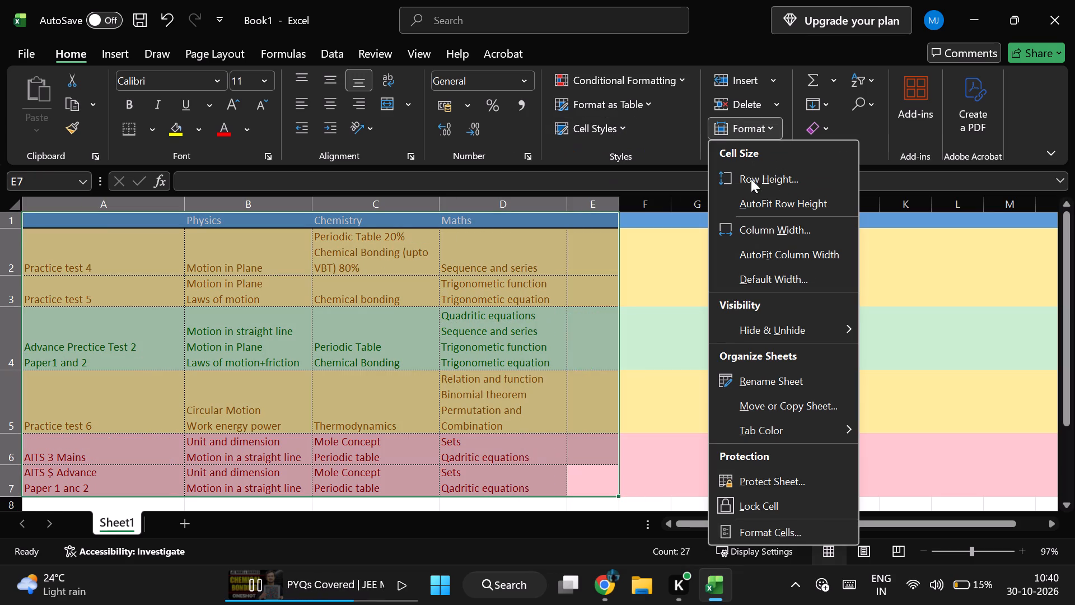
click(791, 524)
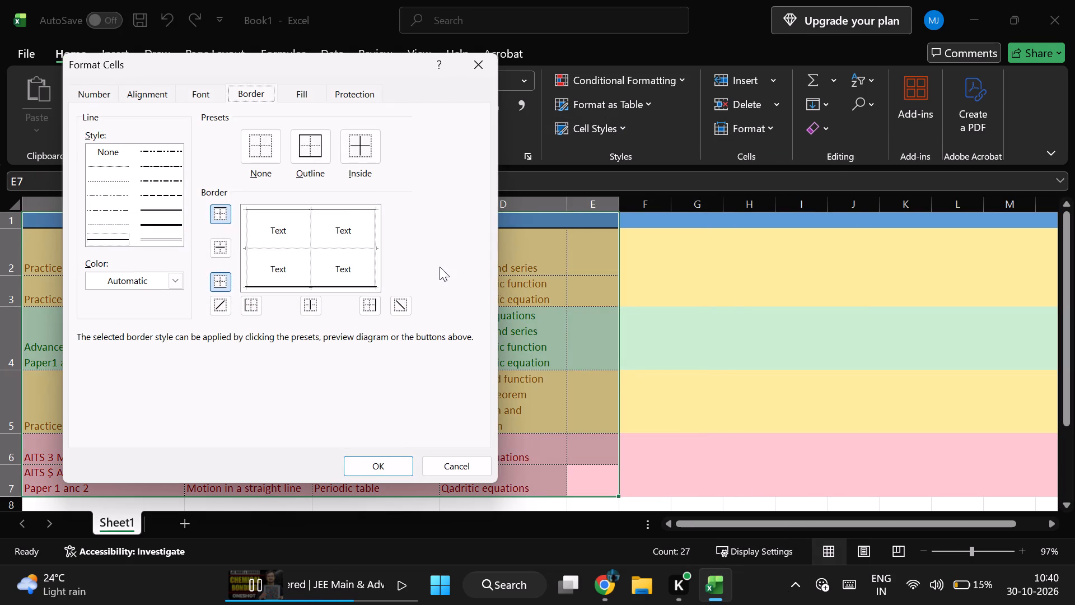
click(218, 211)
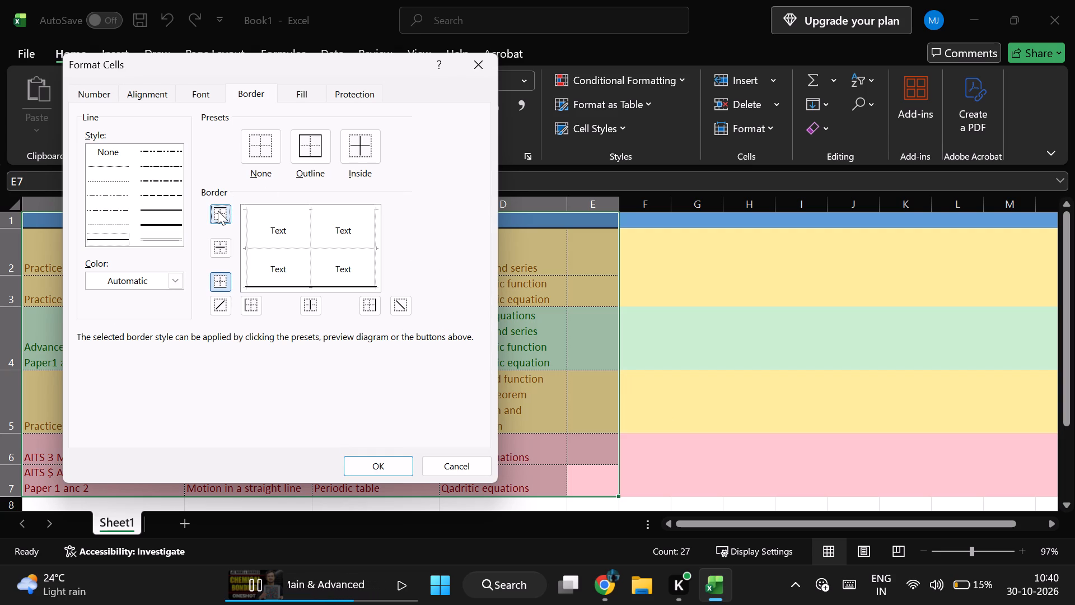
click(218, 211)
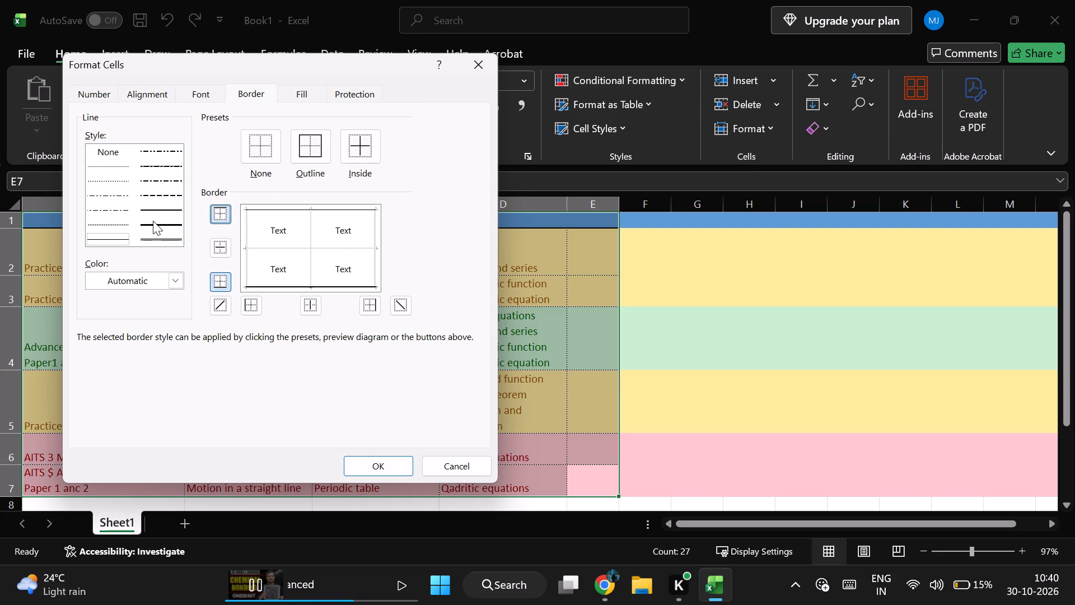
click(153, 221)
click(212, 210)
click(216, 282)
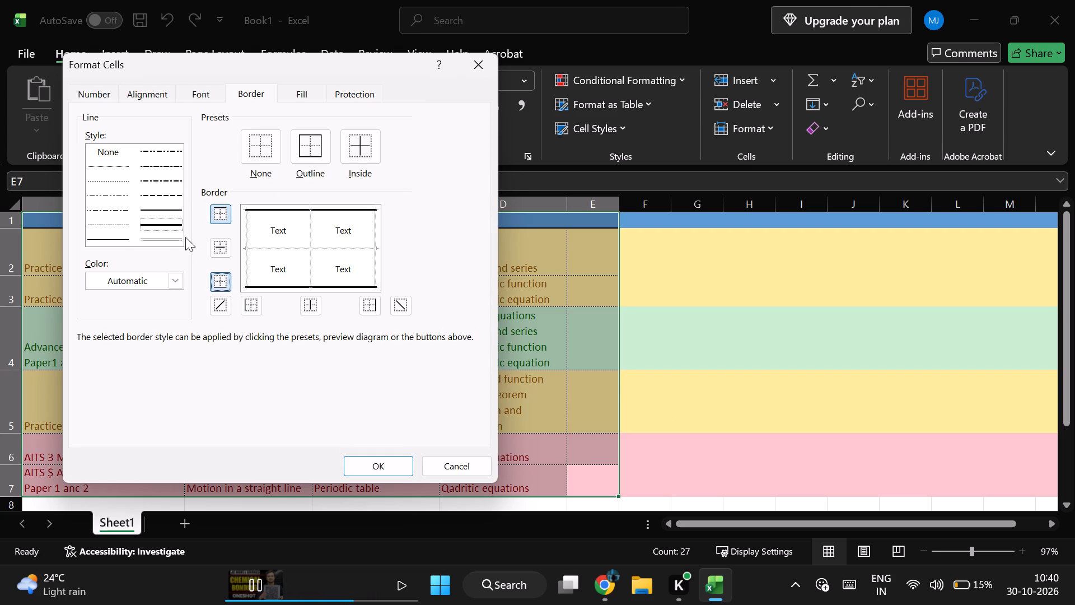
click(152, 224)
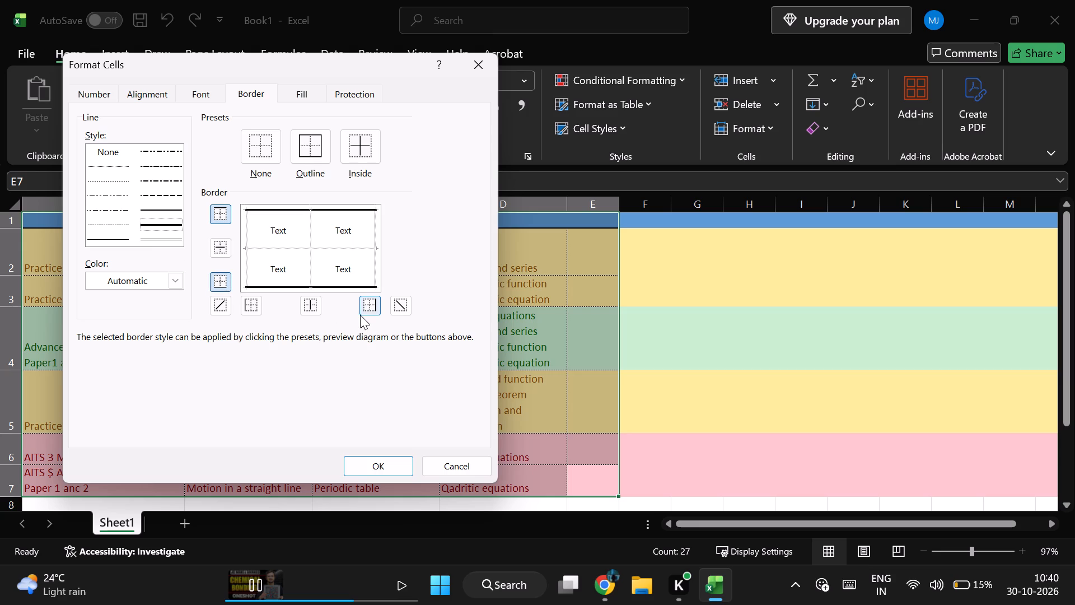
click(367, 311)
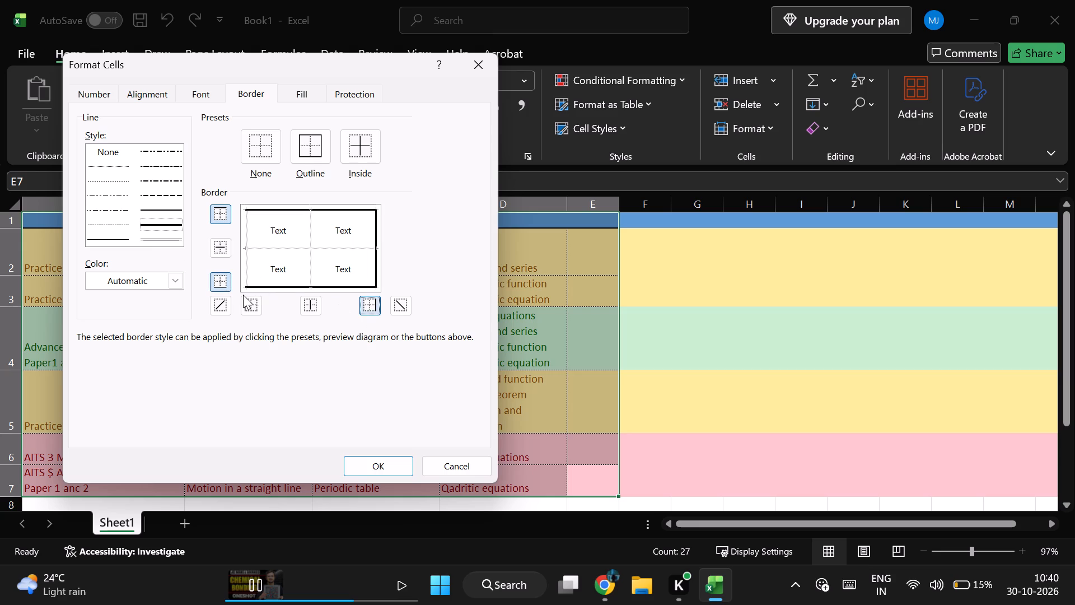
click(244, 300)
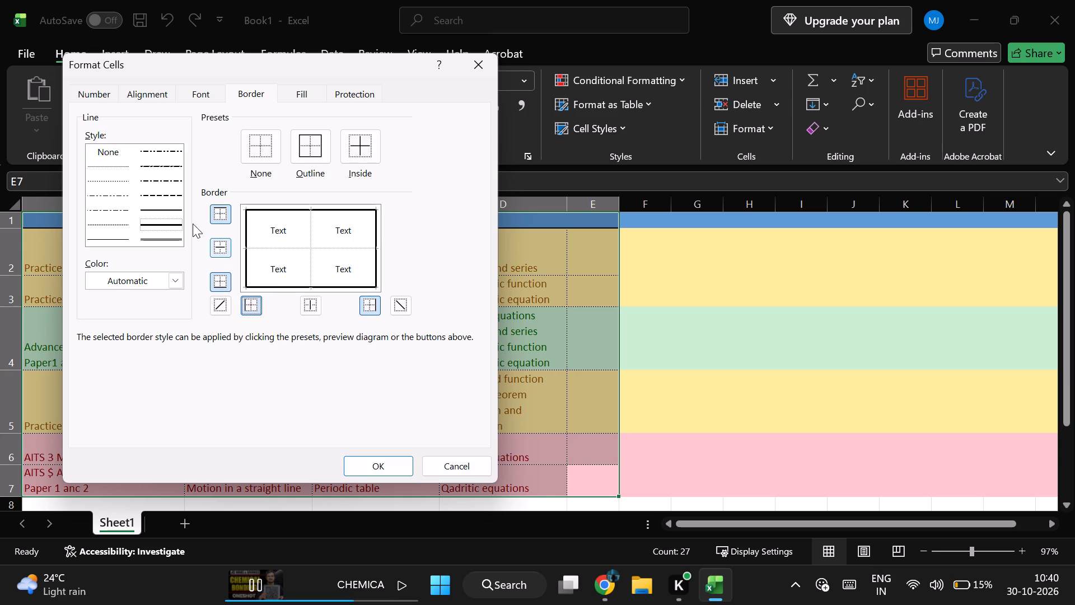
Set the inside horizontal borders of A1:E7 to medium solid and the inside vertical borders to thin solid, and apply.
click(146, 210)
click(222, 249)
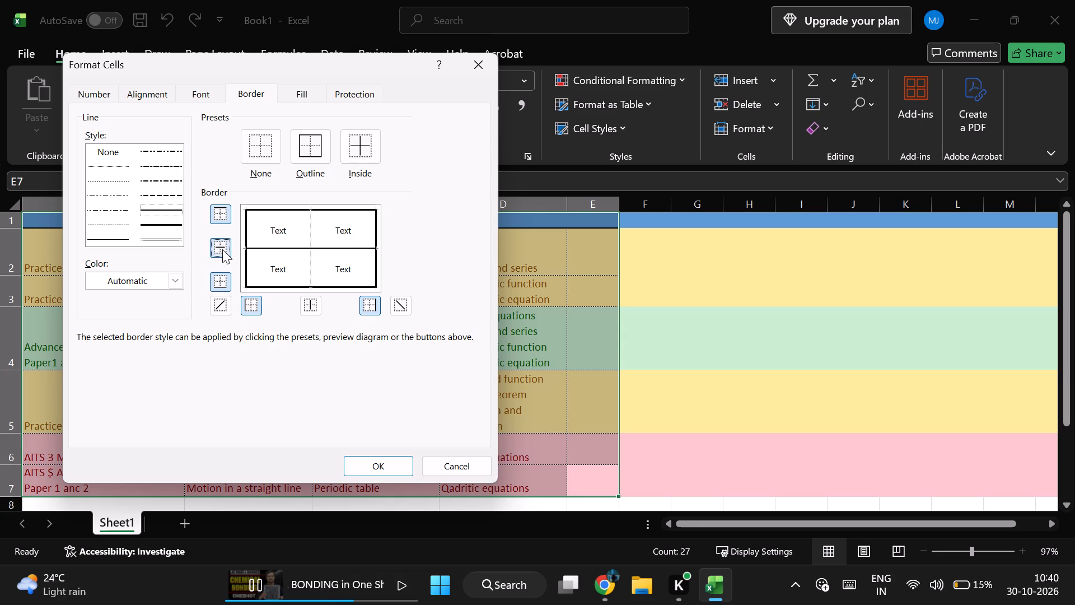
click(310, 302)
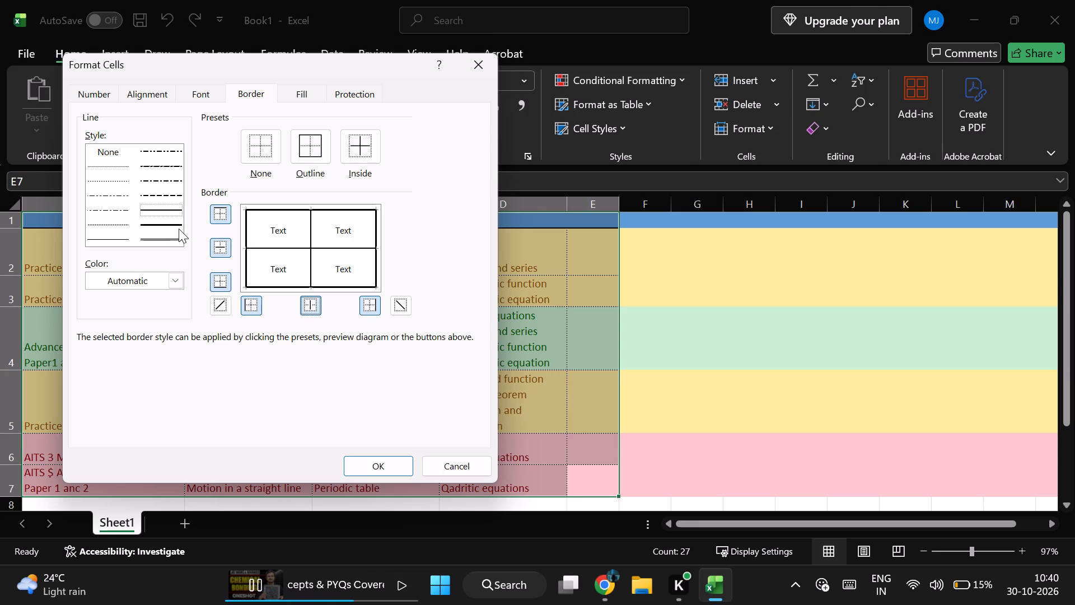
click(110, 237)
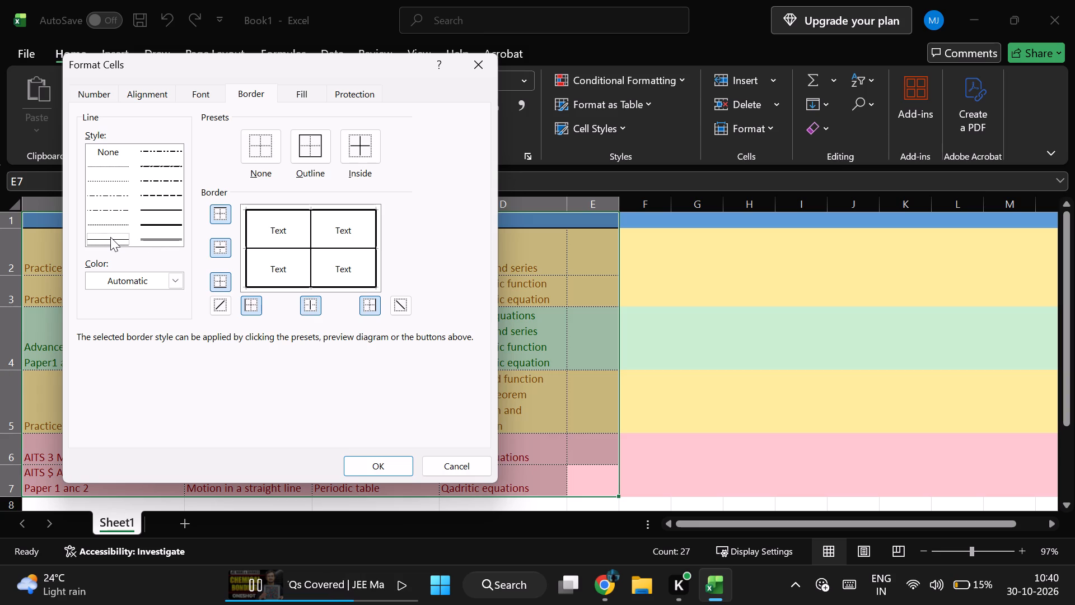
click(306, 303)
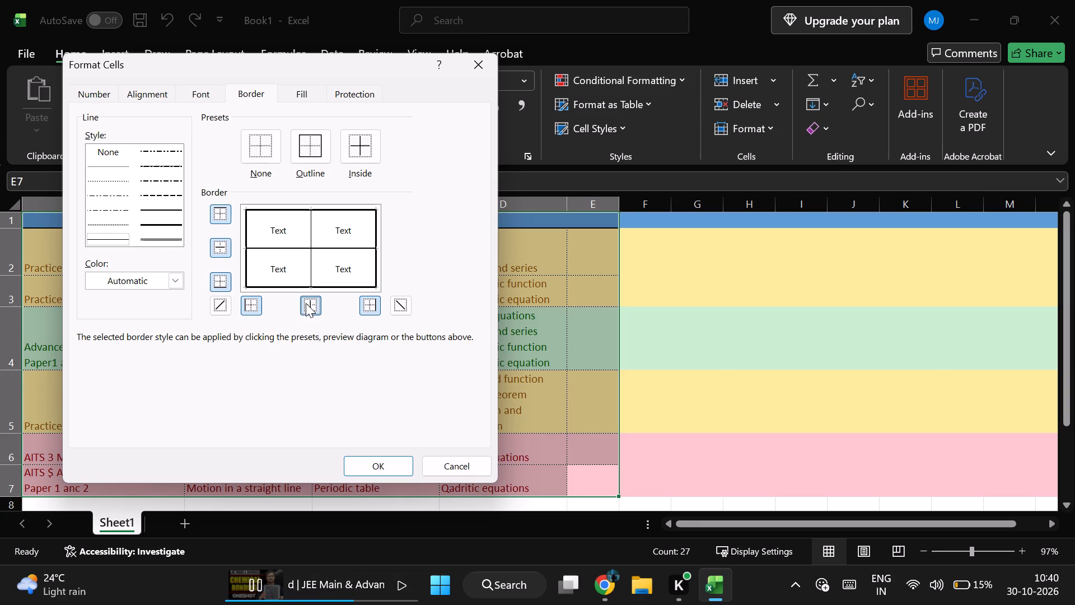
click(386, 468)
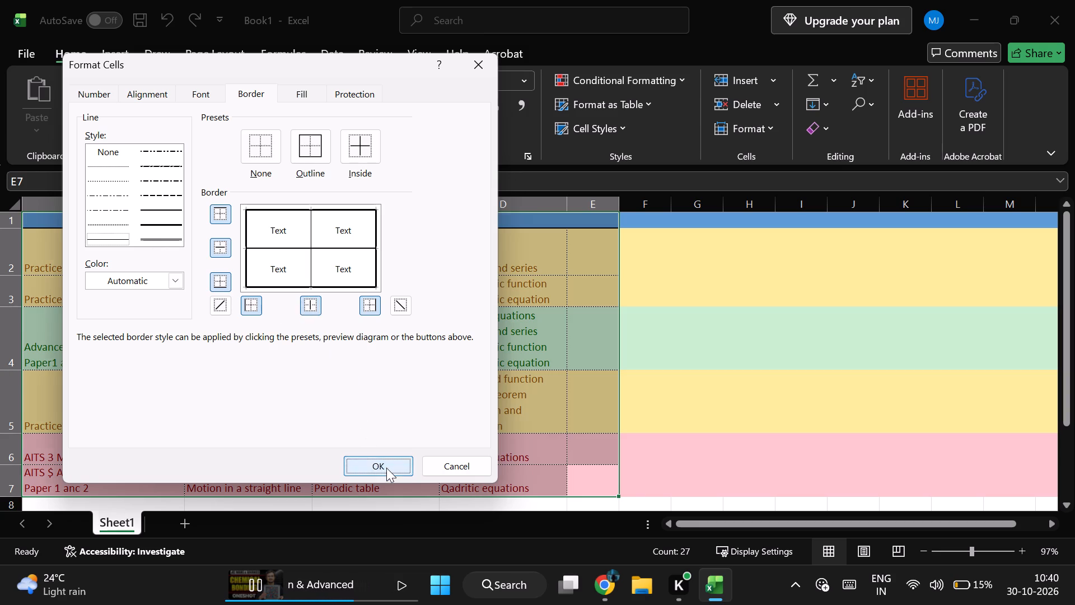
click(673, 402)
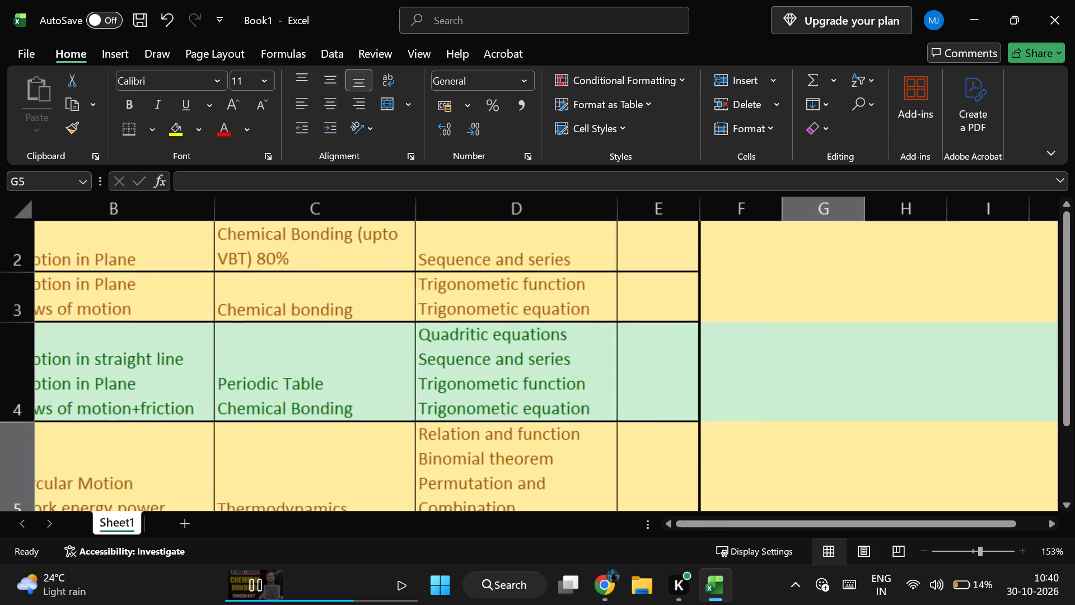
Make the entire header row 1 with the subject names bold.
scroll(508, 300, right, 1)
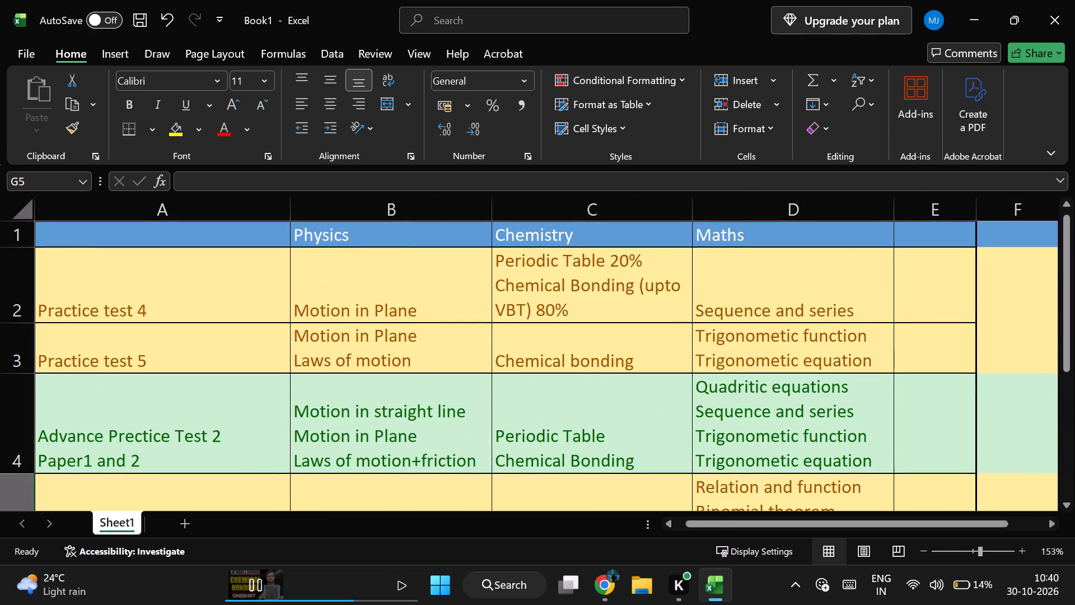
click(834, 232)
drag(823, 240, 639, 249)
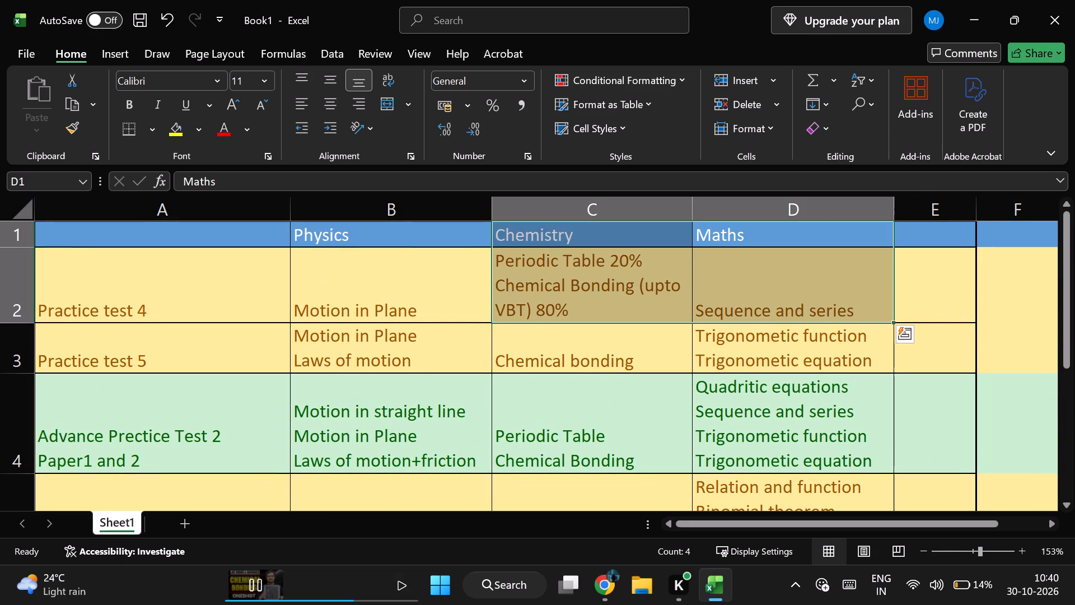
click(278, 239)
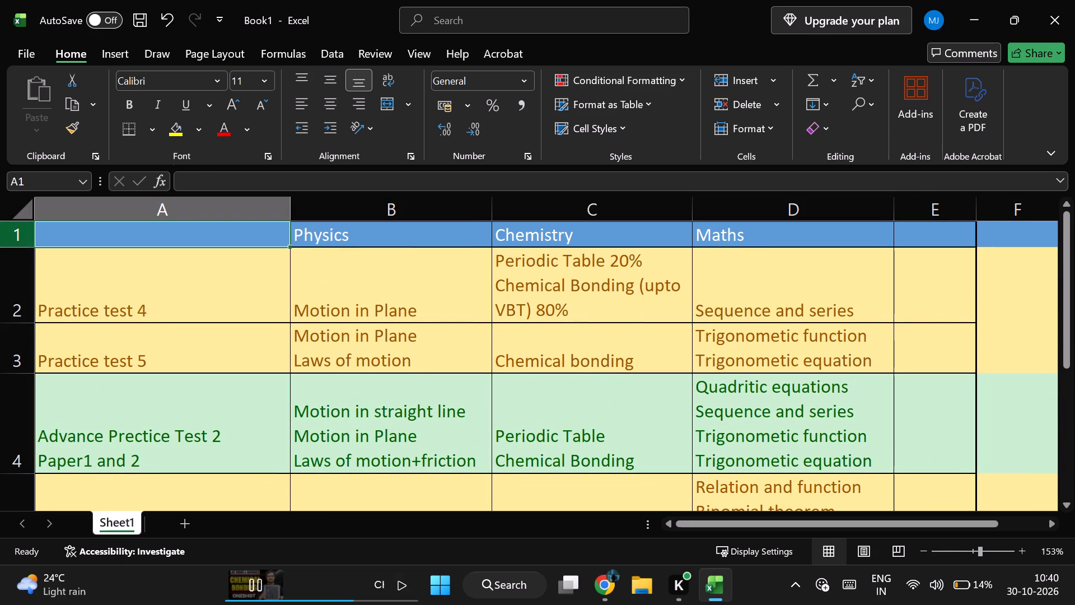
click(6, 240)
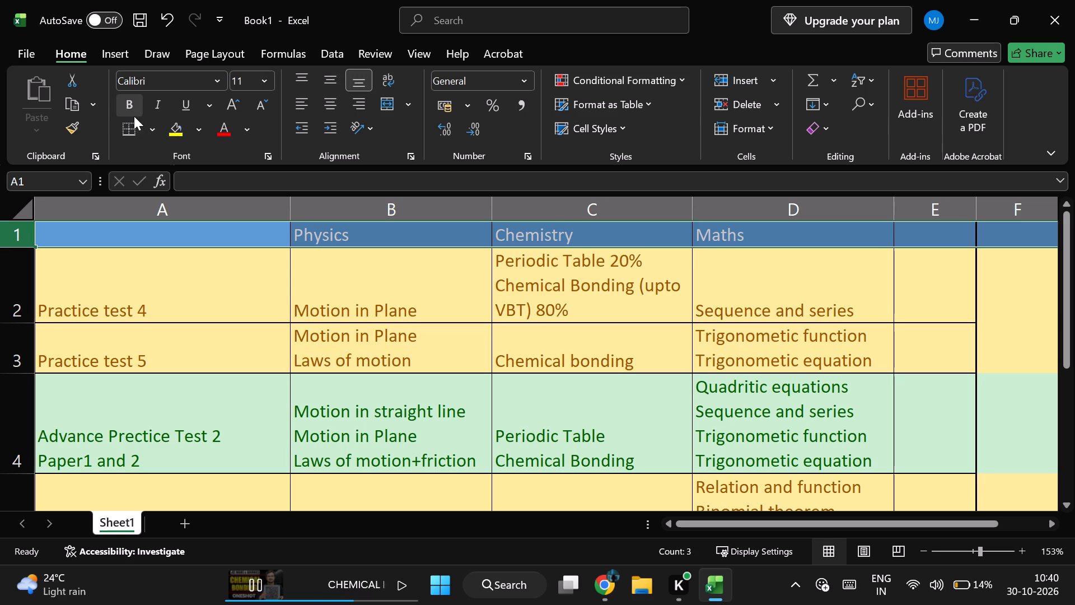
click(128, 100)
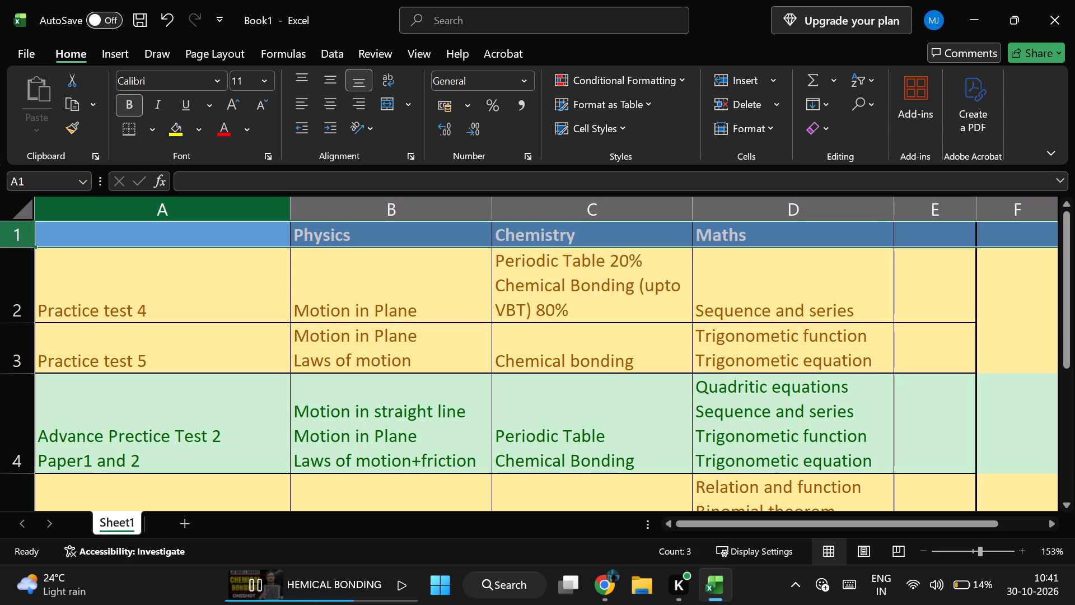
Make the test names in column A bold.
click(137, 208)
click(132, 101)
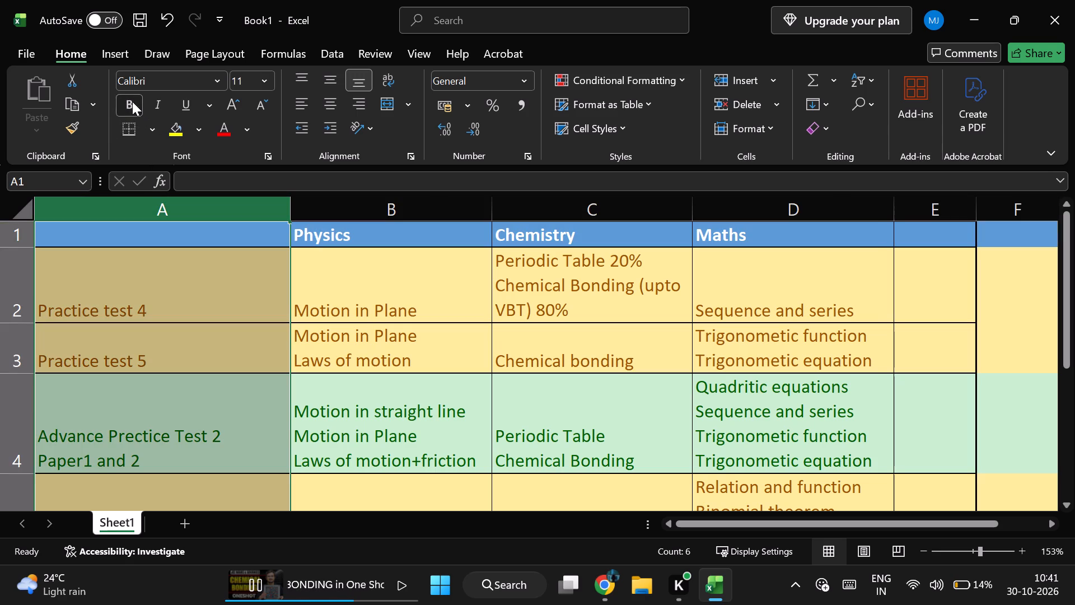
click(132, 101)
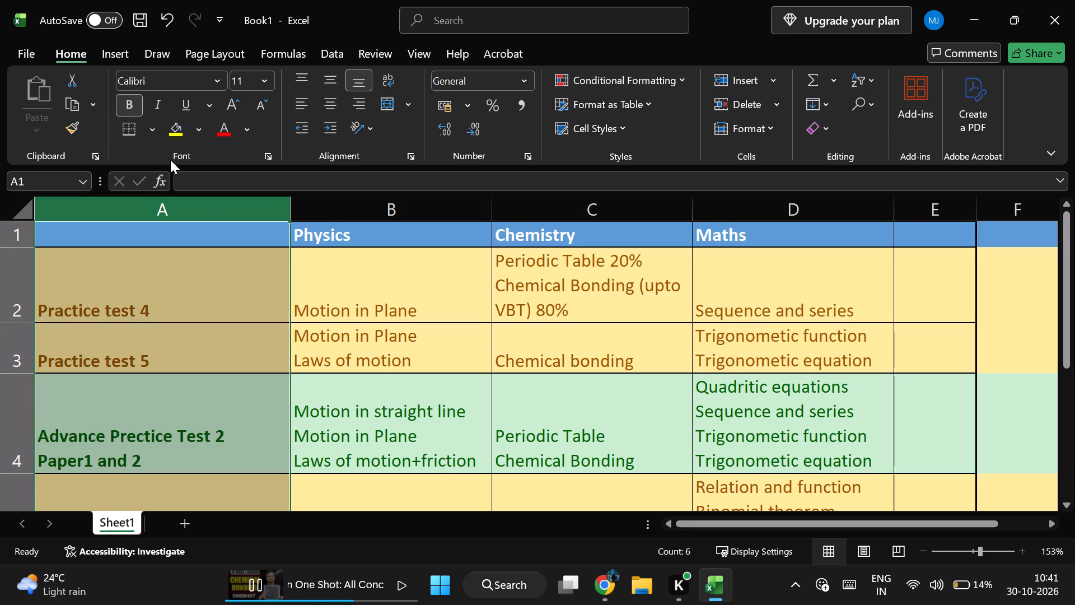
triple_click(129, 102)
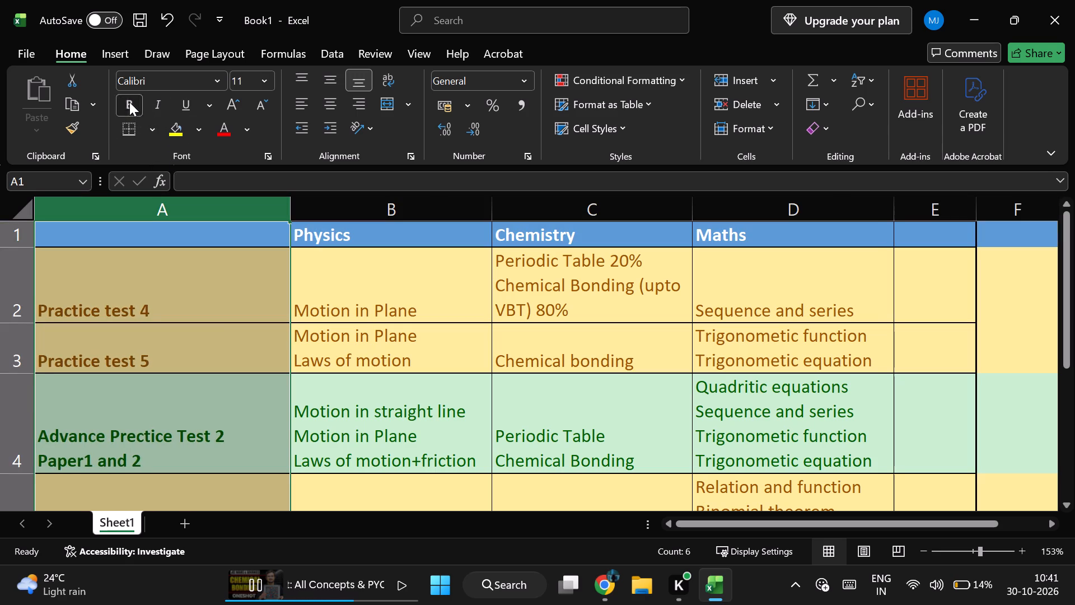
click(129, 102)
click(129, 102)
click(129, 102)
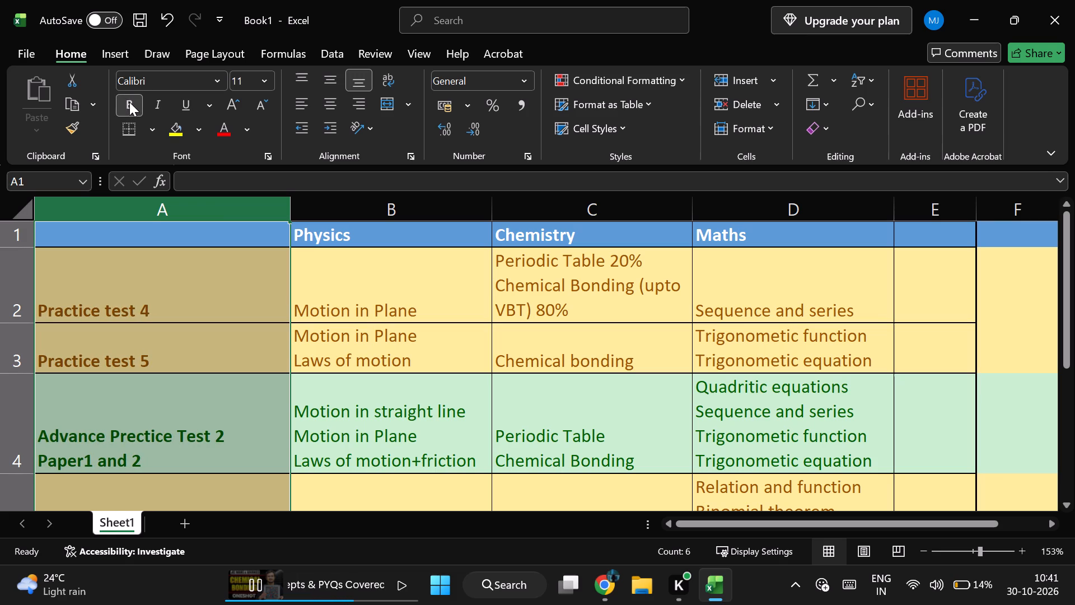
Save the workbook in the Downloads folder as a PDF under the file name Book1.
click(371, 285)
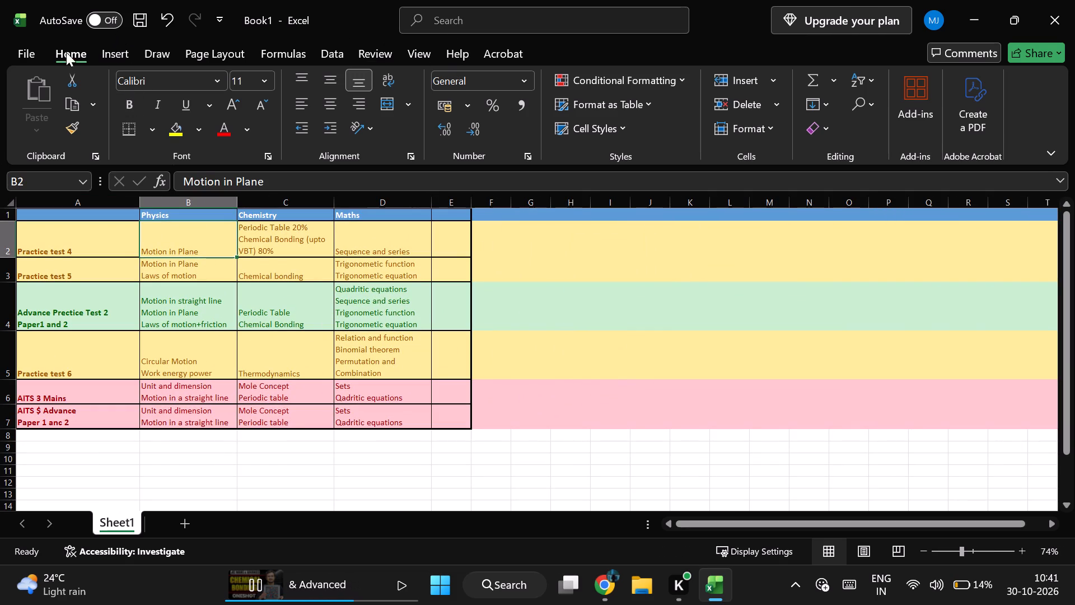
click(22, 55)
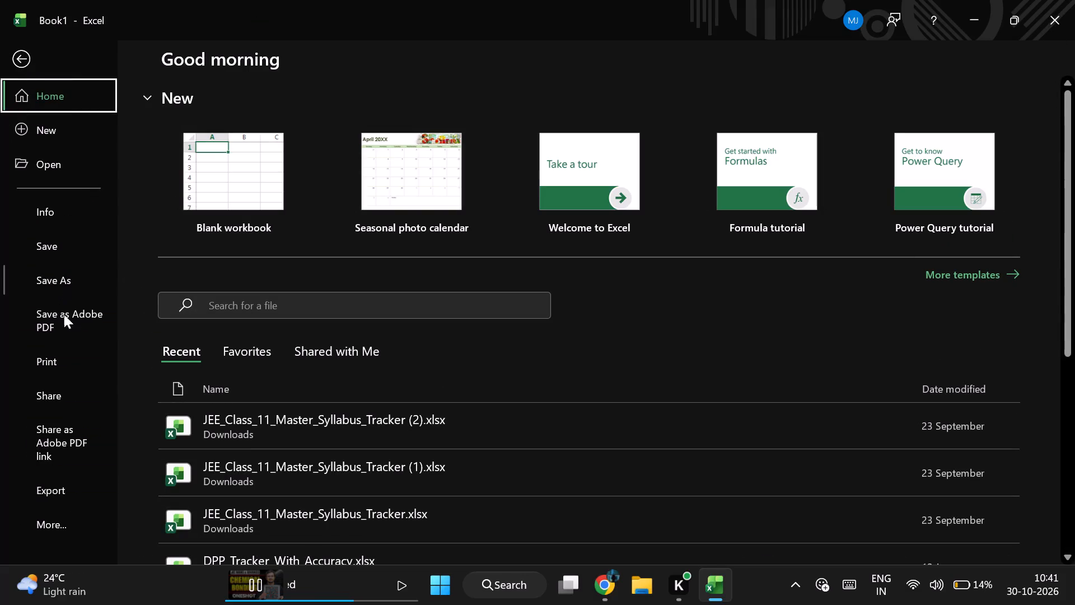
click(74, 277)
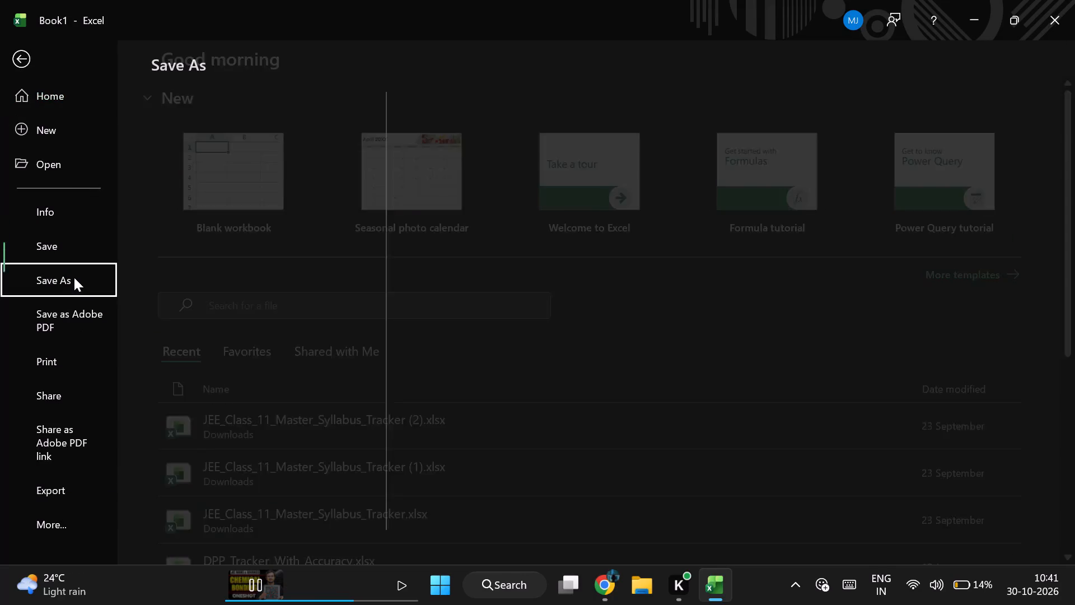
click(272, 376)
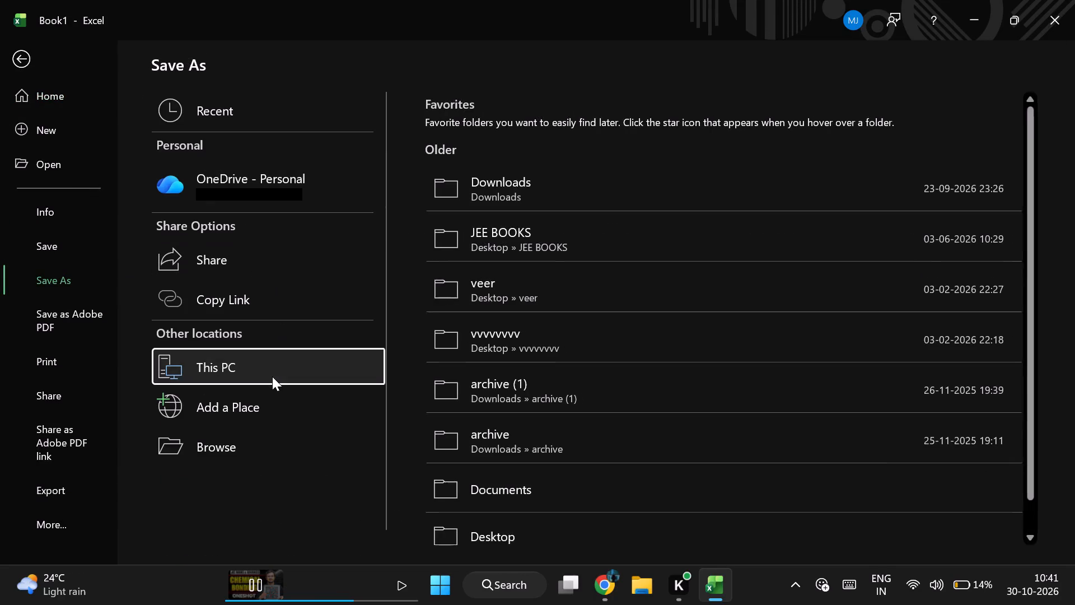
click(522, 202)
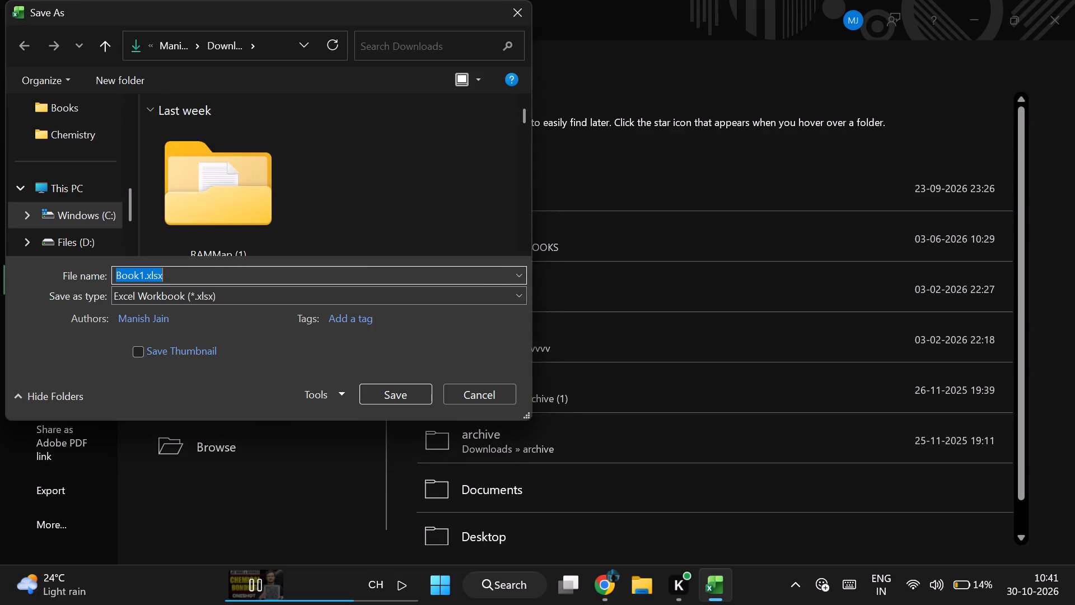
scroll(64, 169, up, 1)
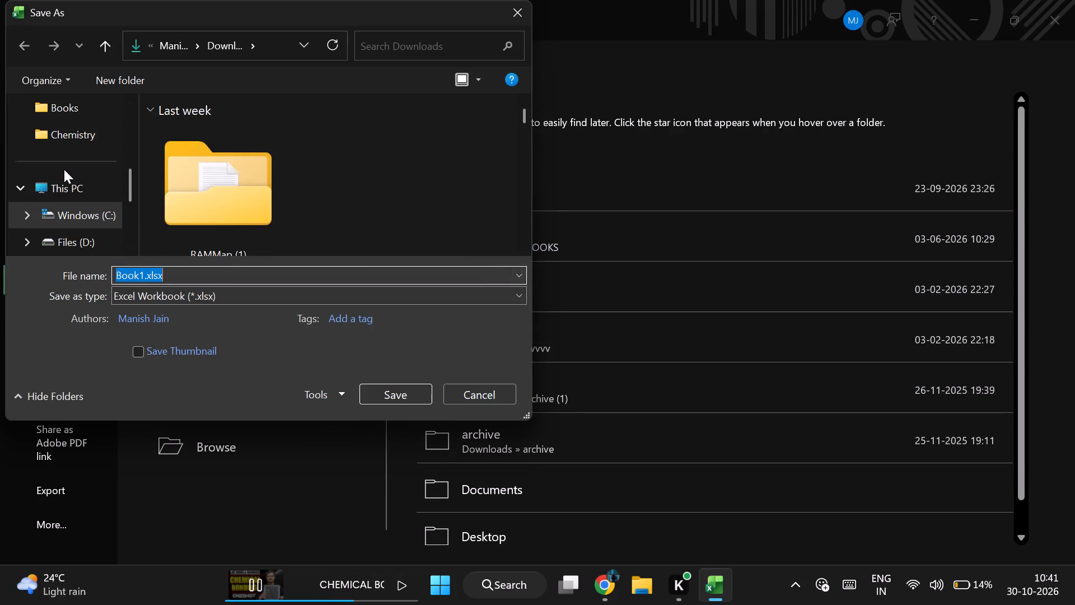
scroll(64, 169, up, 1)
click(67, 165)
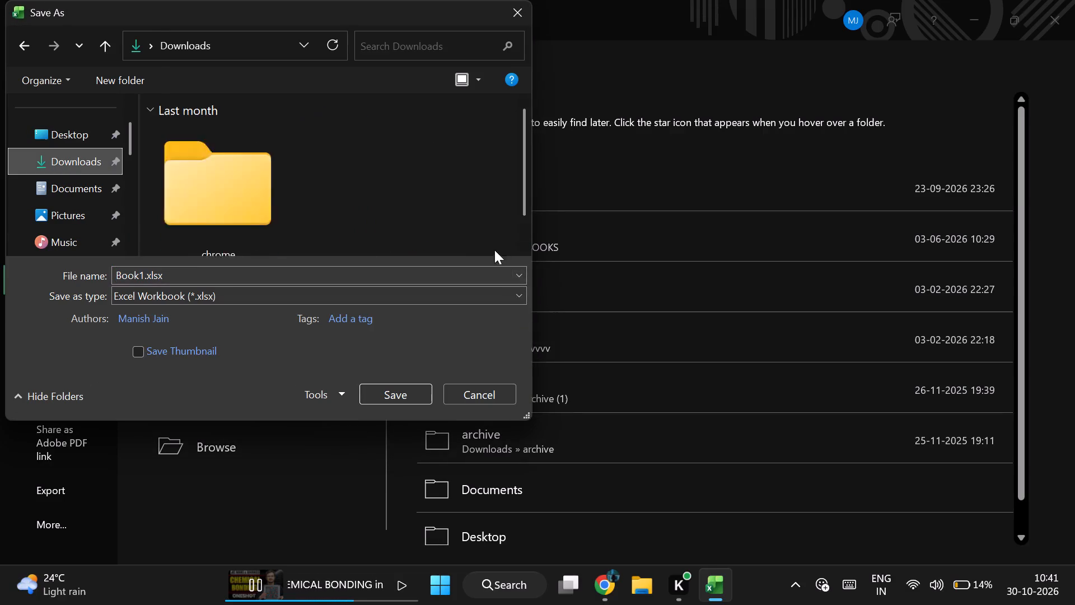
click(515, 275)
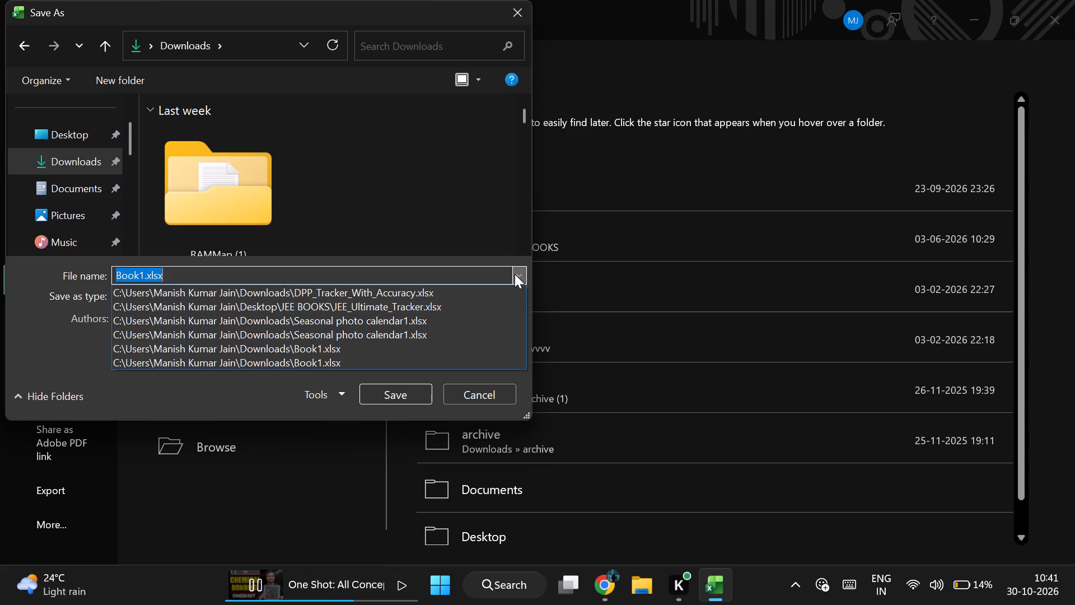
click(515, 274)
click(514, 292)
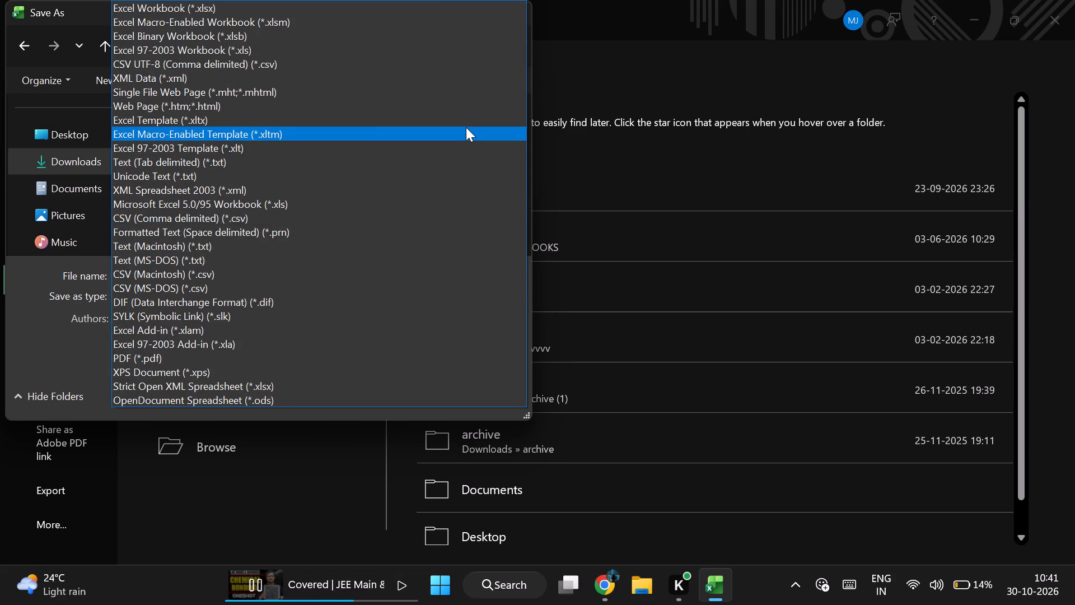
click(442, 361)
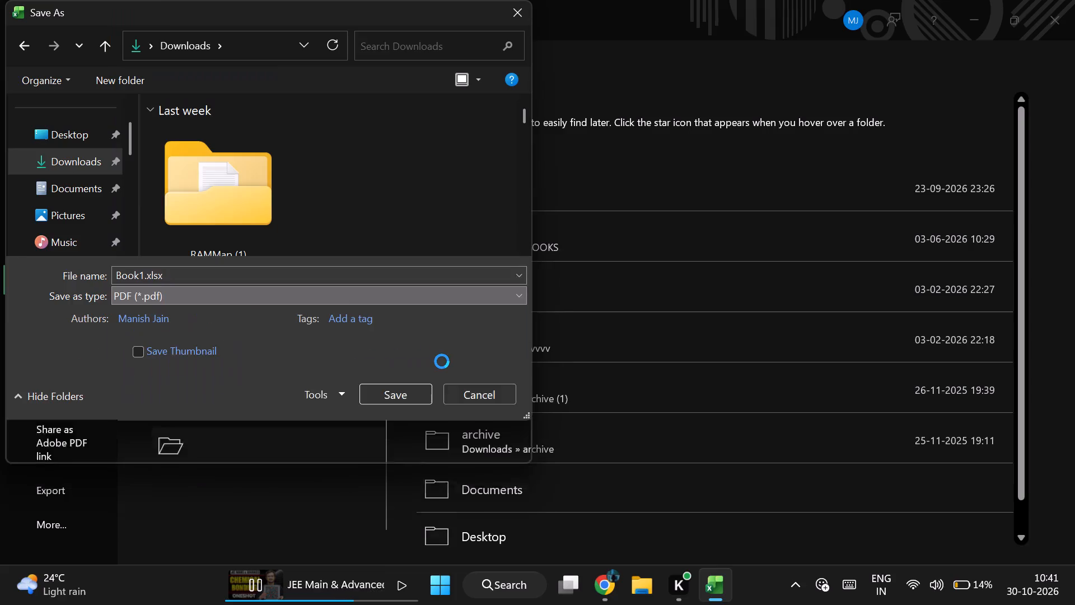
click(403, 460)
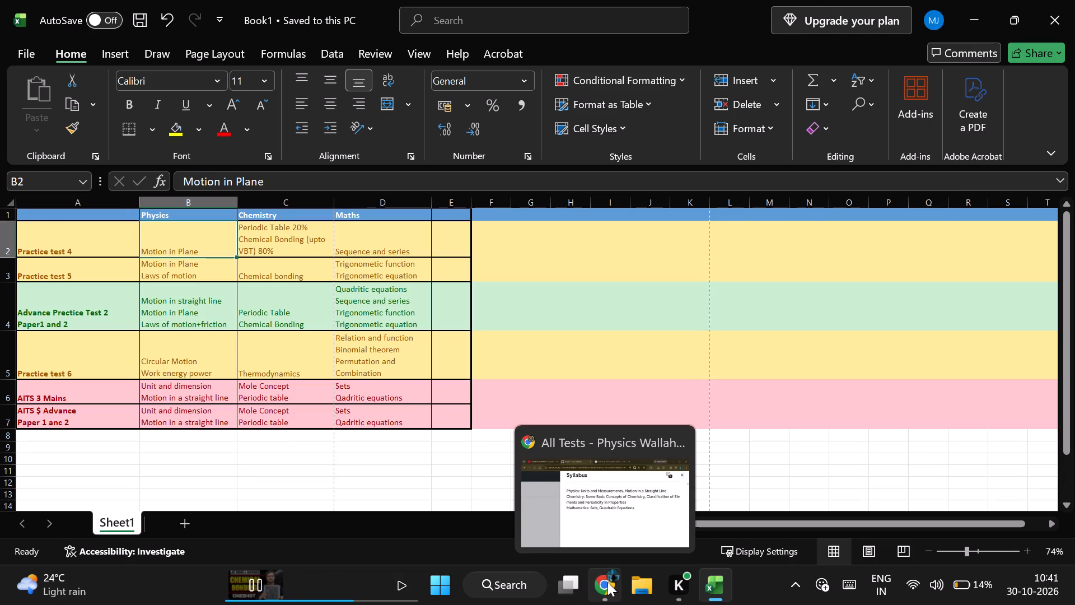
Open Book1.pdf from the Downloads folder in File Explorer and examine how the table is laid out across its pages.
click(643, 585)
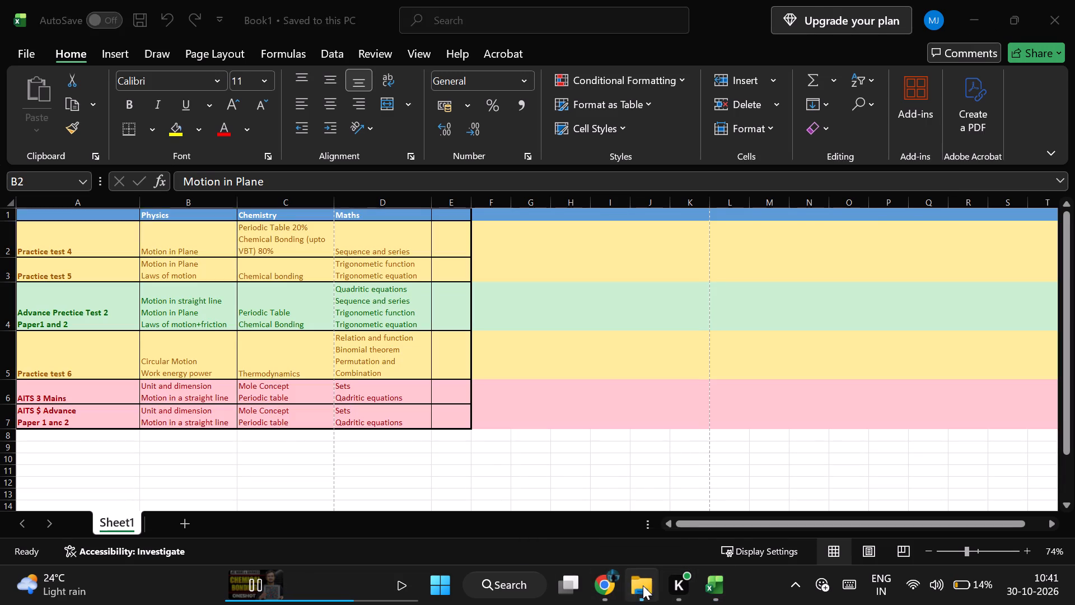
drag(27, 249, 34, 244)
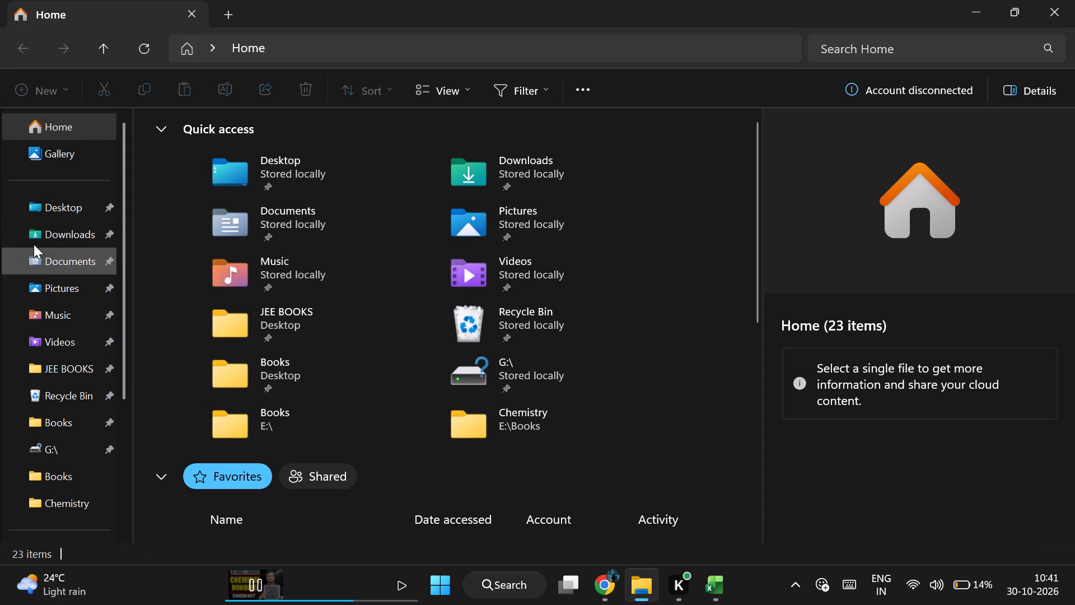
drag(34, 244, 48, 236)
click(48, 236)
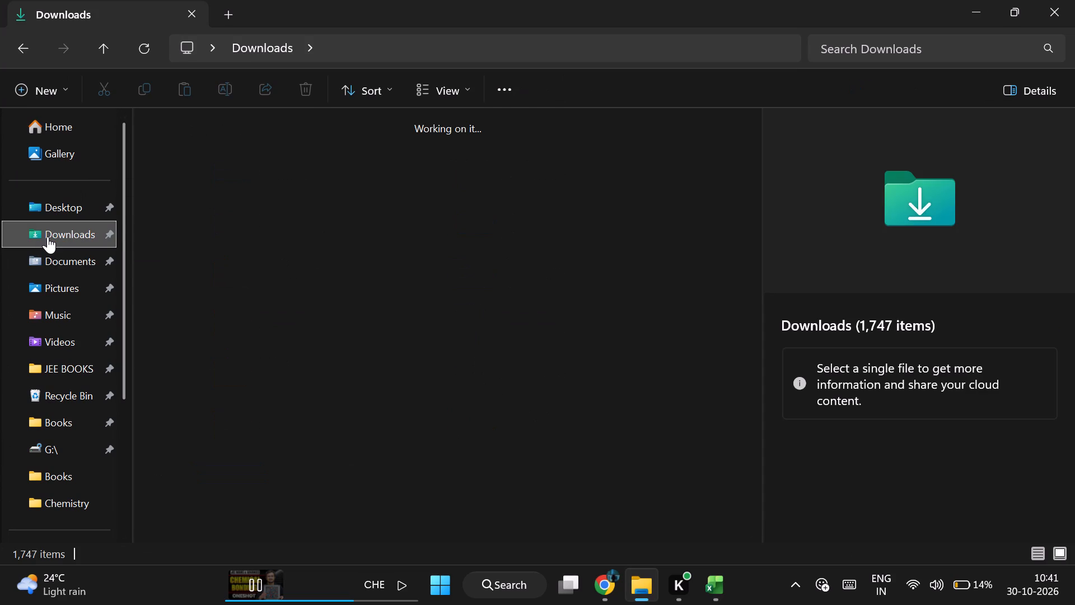
double_click(223, 146)
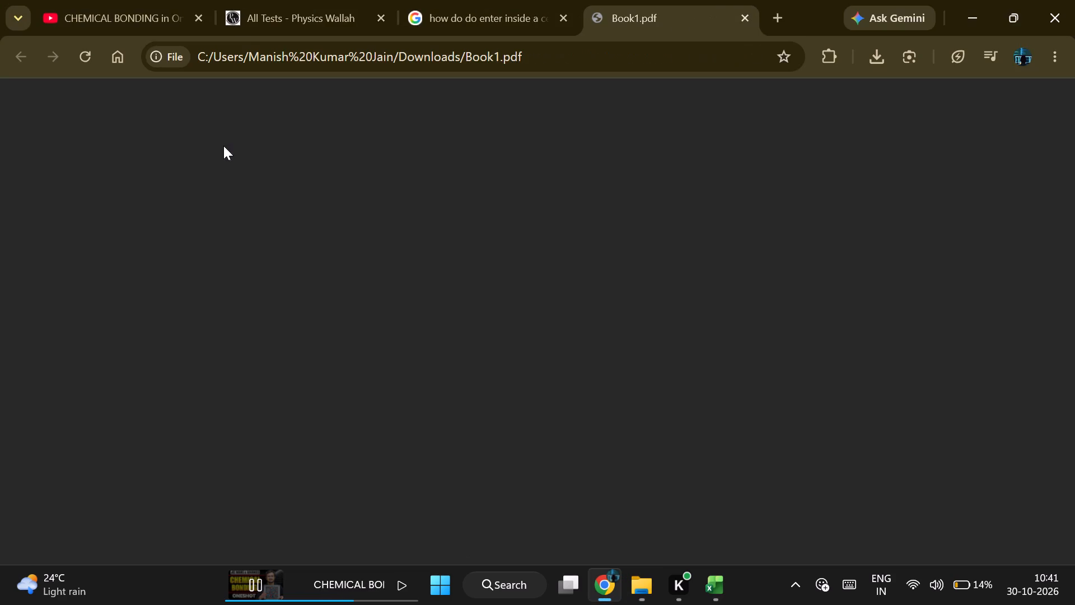
scroll(477, 296, left, 2)
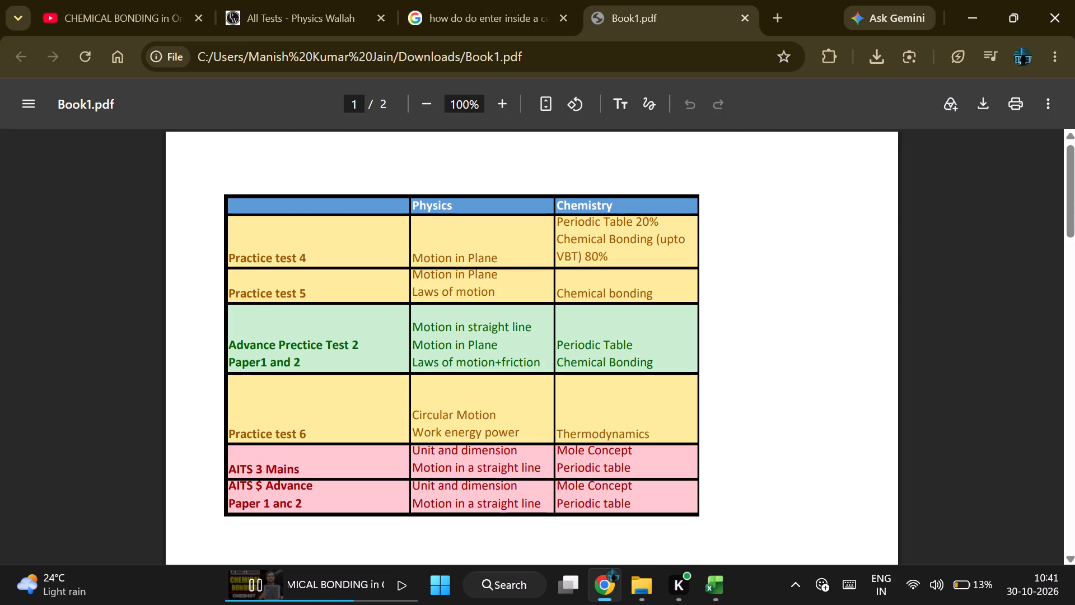
scroll(477, 296, down, 4)
scroll(477, 296, up, 1)
scroll(477, 296, down, 2)
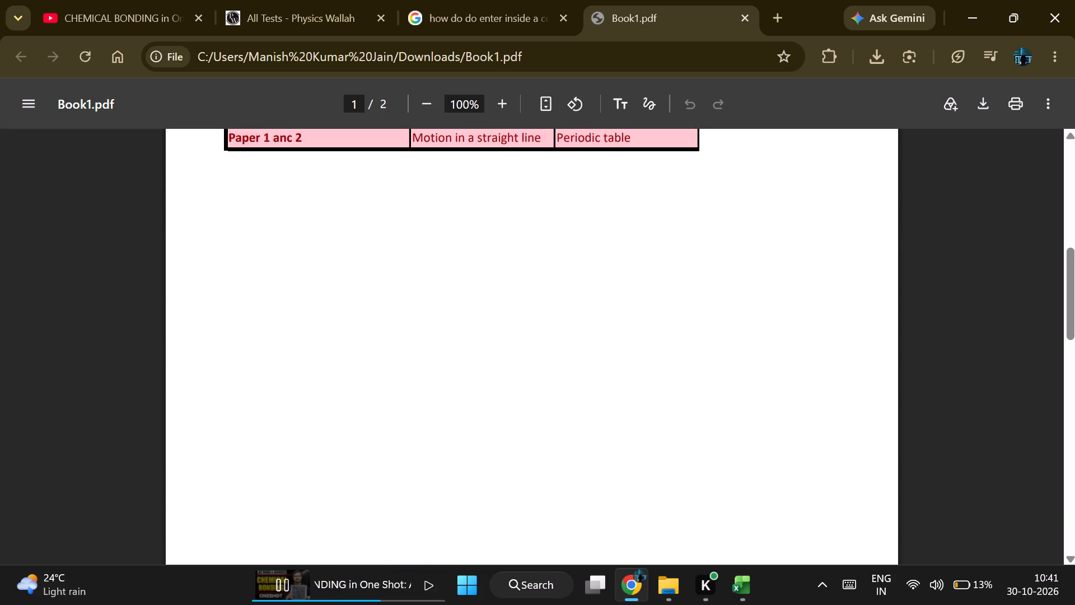
scroll(477, 296, down, 4)
scroll(477, 296, up, 1)
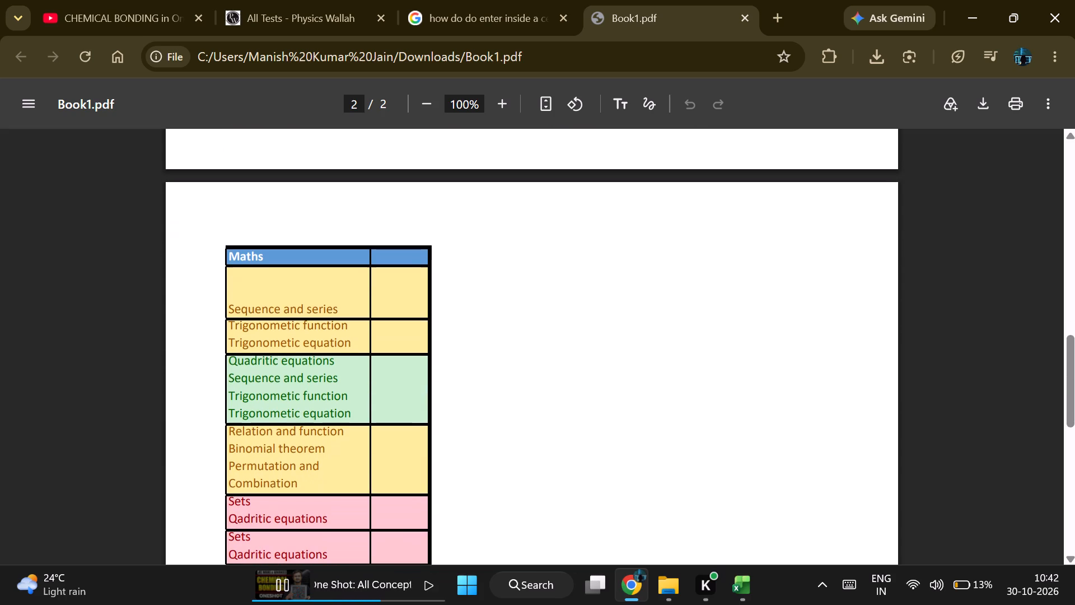
scroll(477, 296, up, 4)
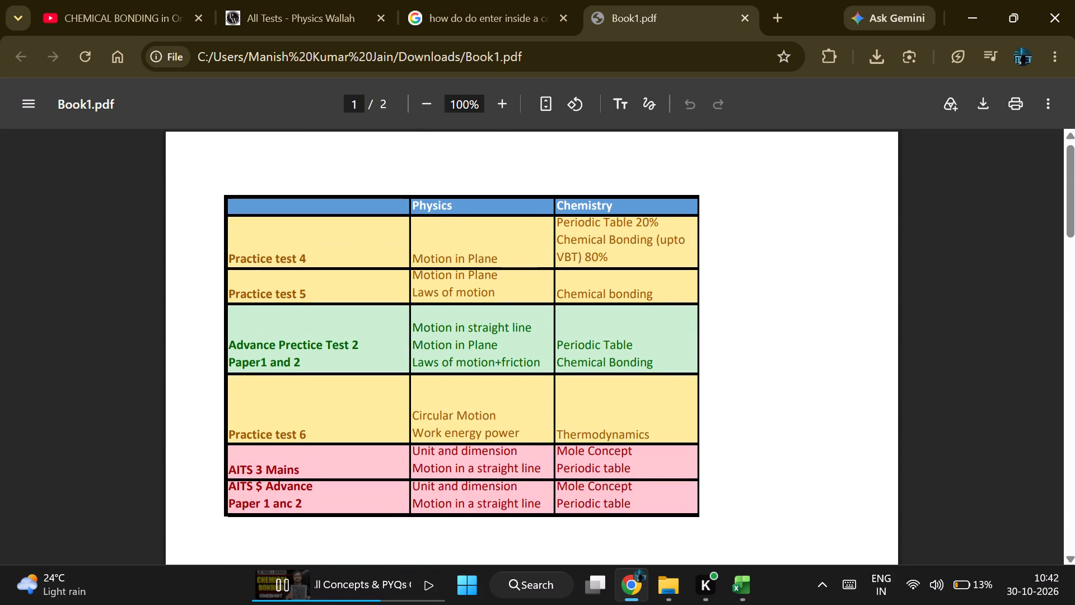
scroll(477, 296, right, 1)
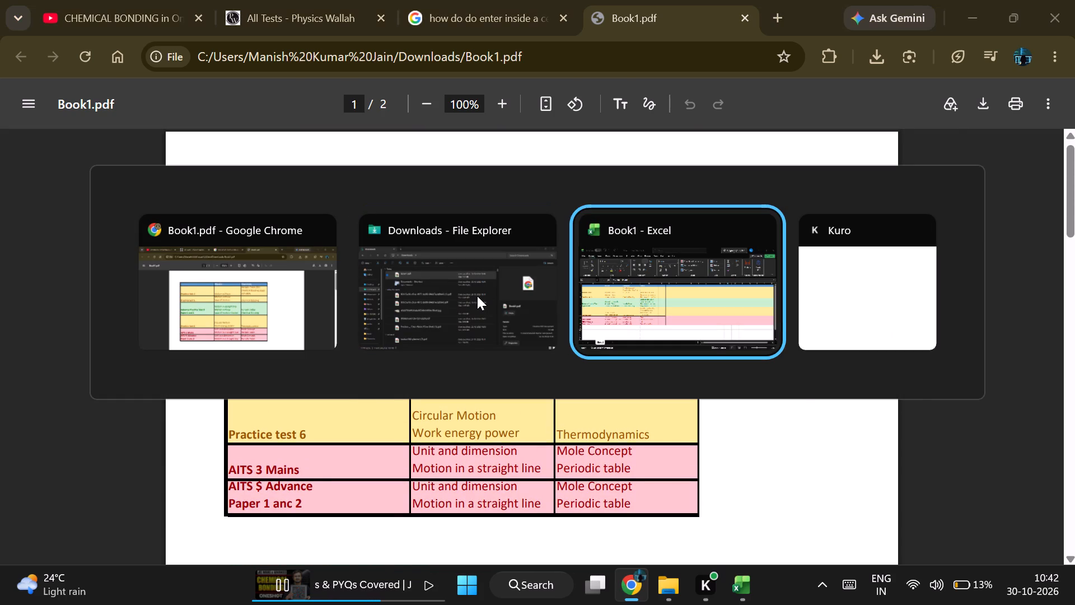
Back in the Excel workbook, delete the empty column E beside the Maths column.
click(447, 203)
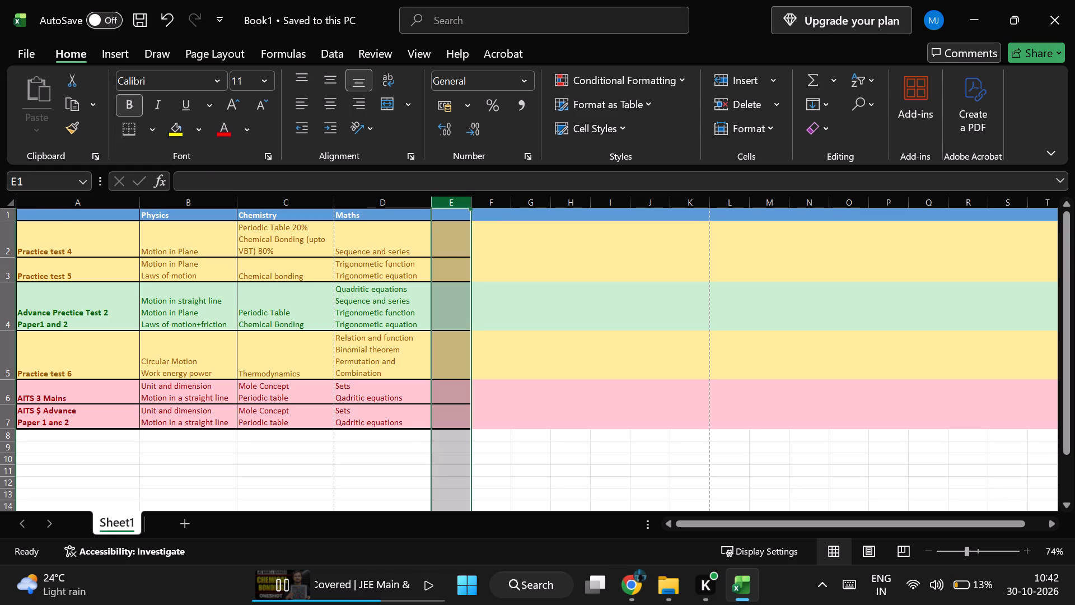
key(Delete)
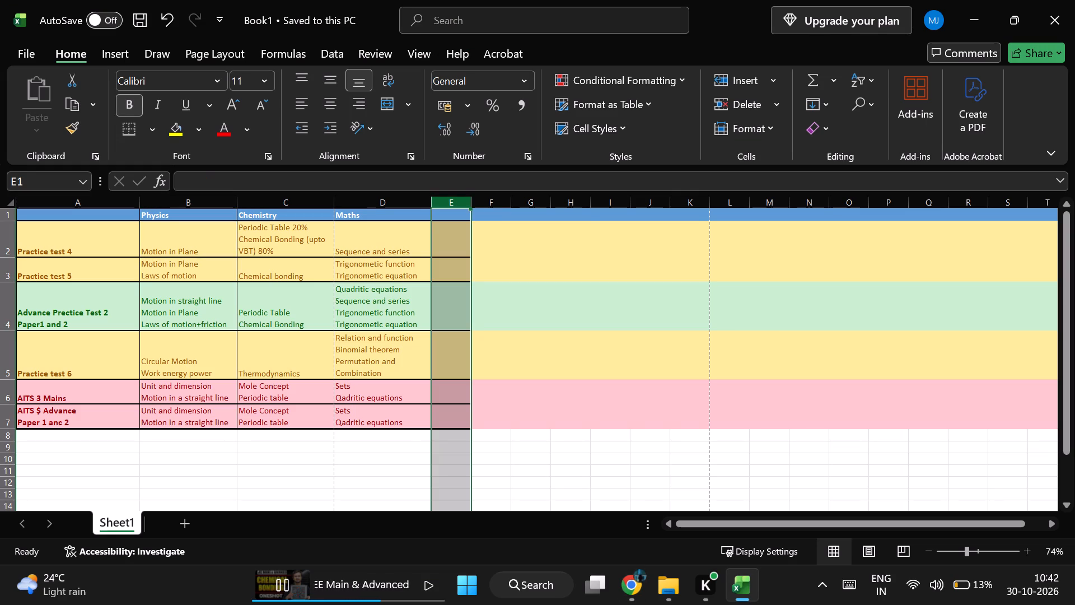
right_click(447, 203)
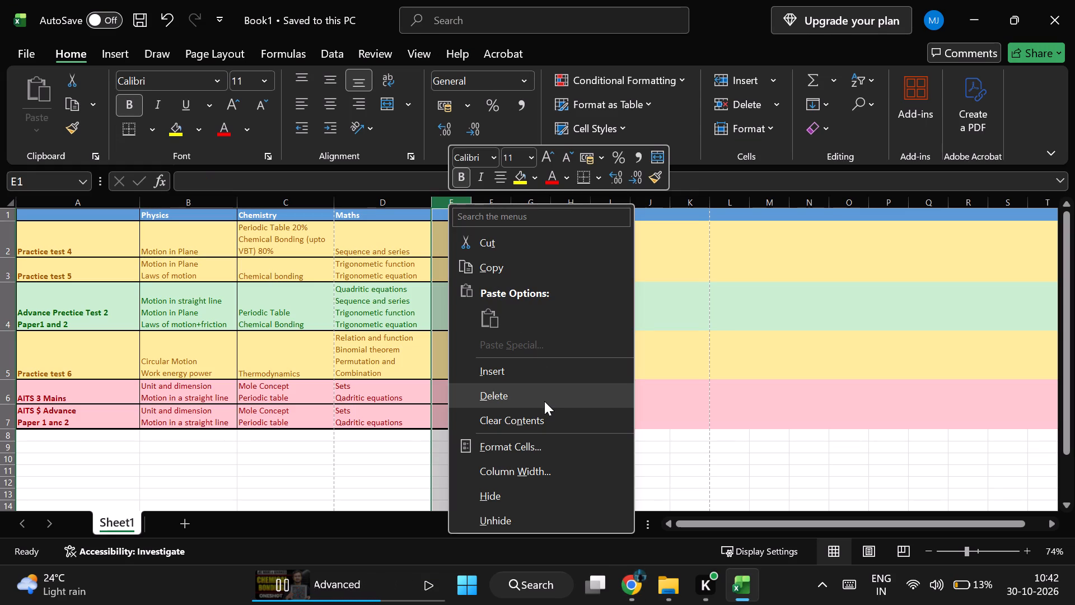
click(547, 399)
click(536, 351)
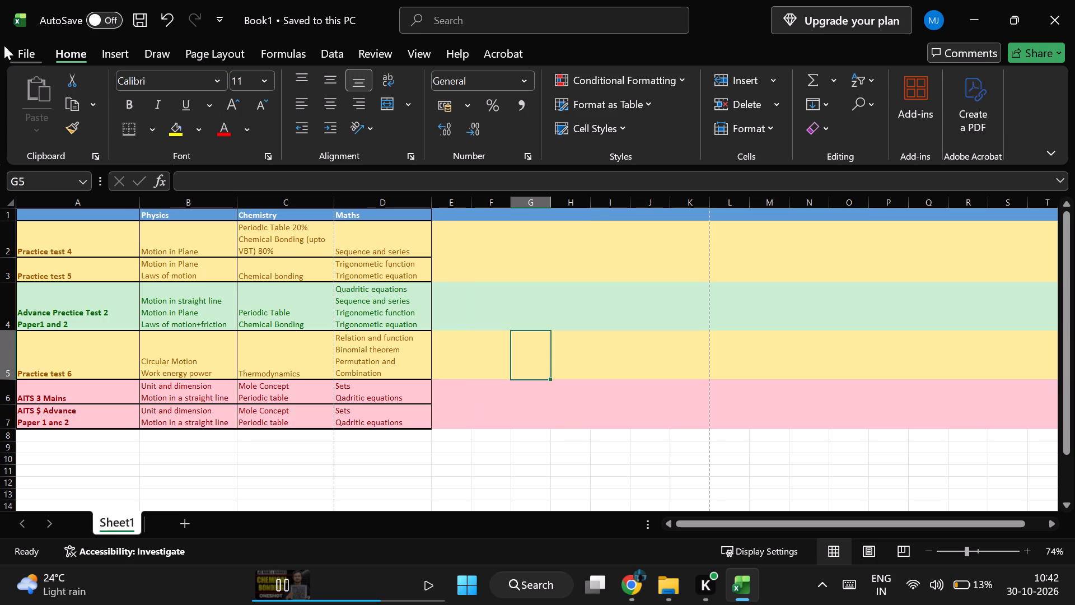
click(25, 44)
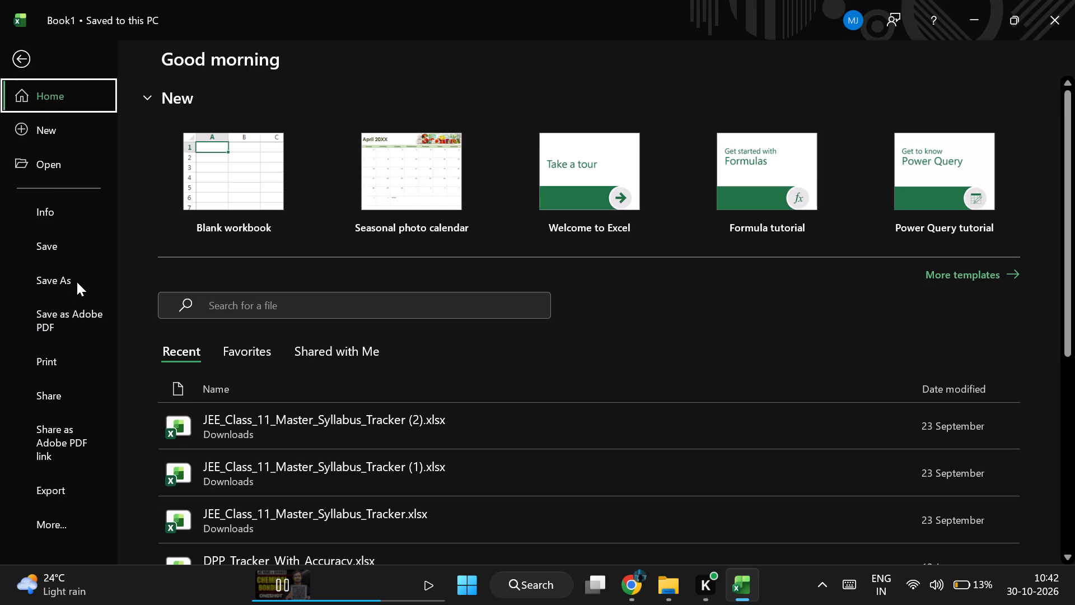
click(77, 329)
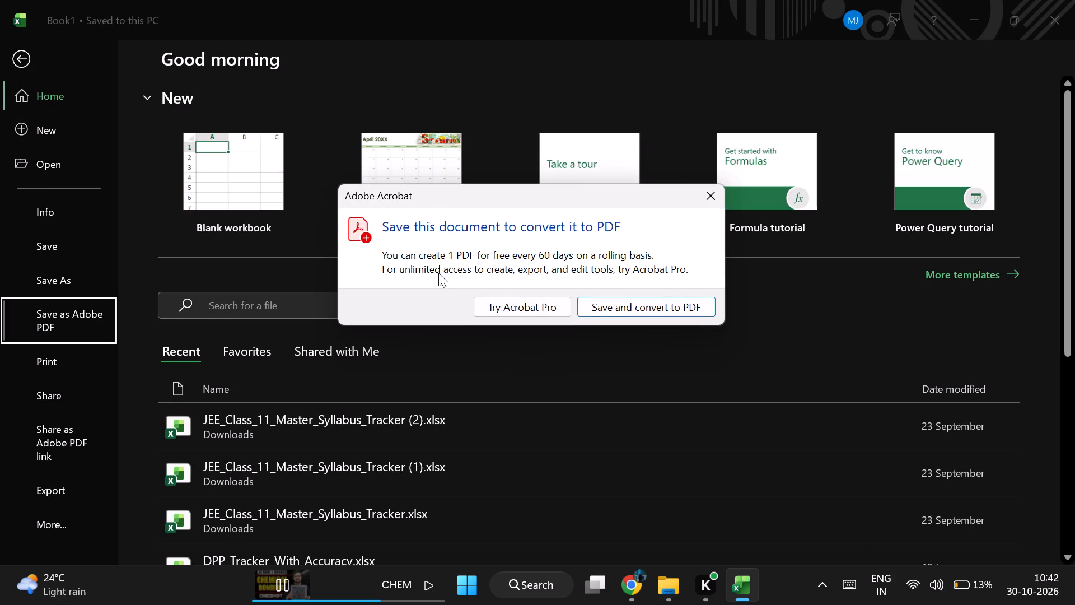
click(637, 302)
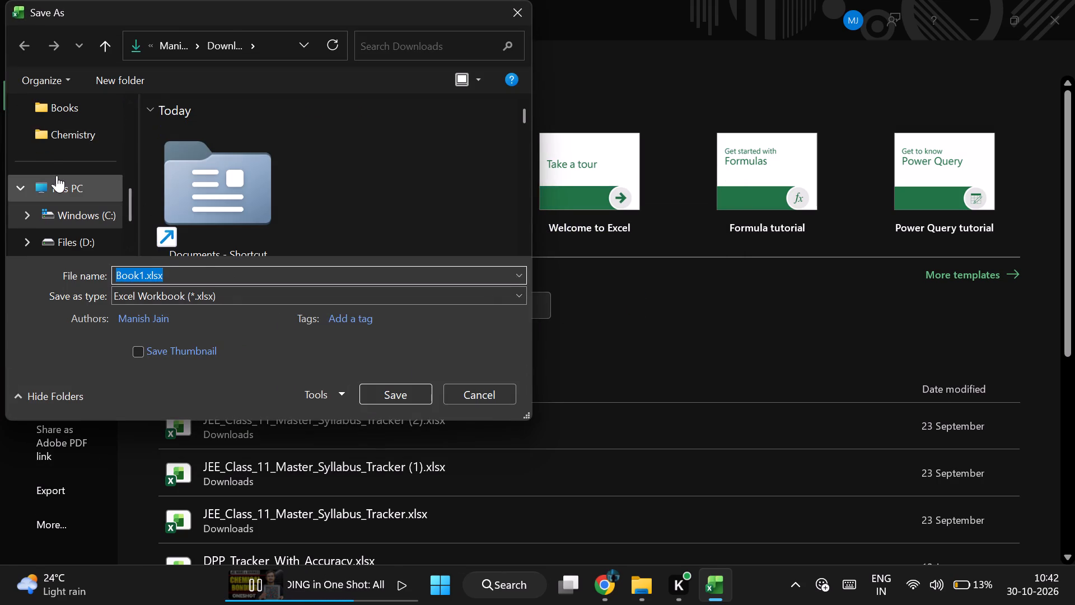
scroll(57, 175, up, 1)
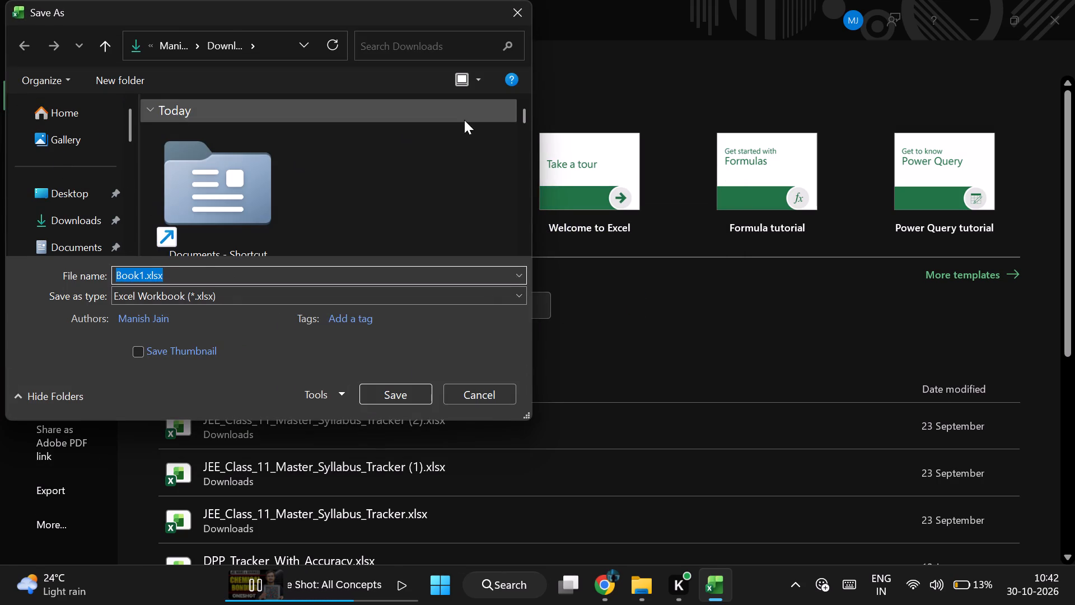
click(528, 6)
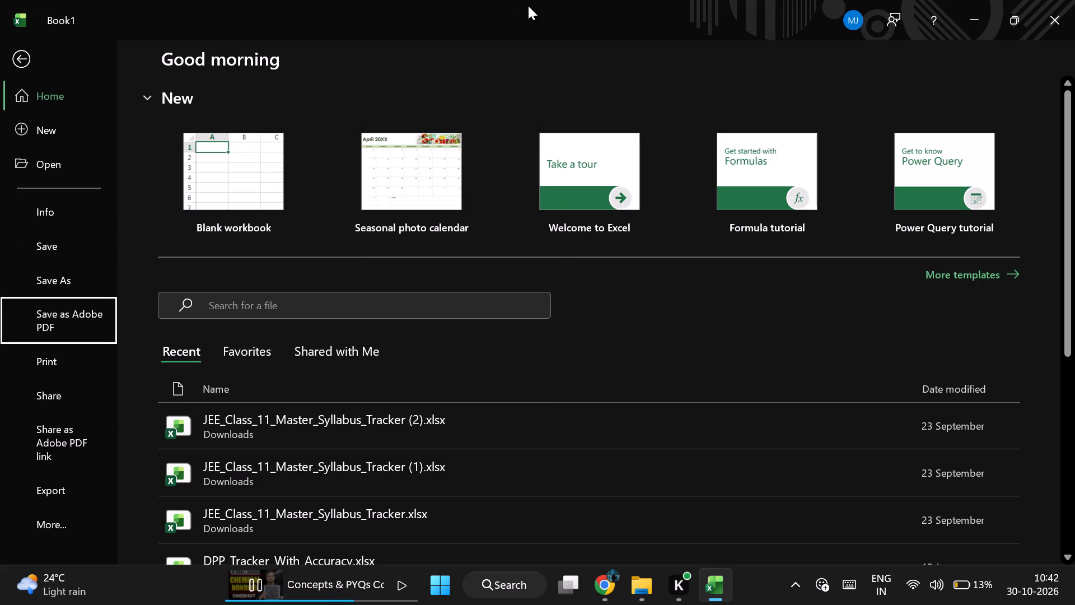
Check the table's page layout in the print preview and set the printer to Microsoft Print to PDF, keeping Letter paper.
click(48, 356)
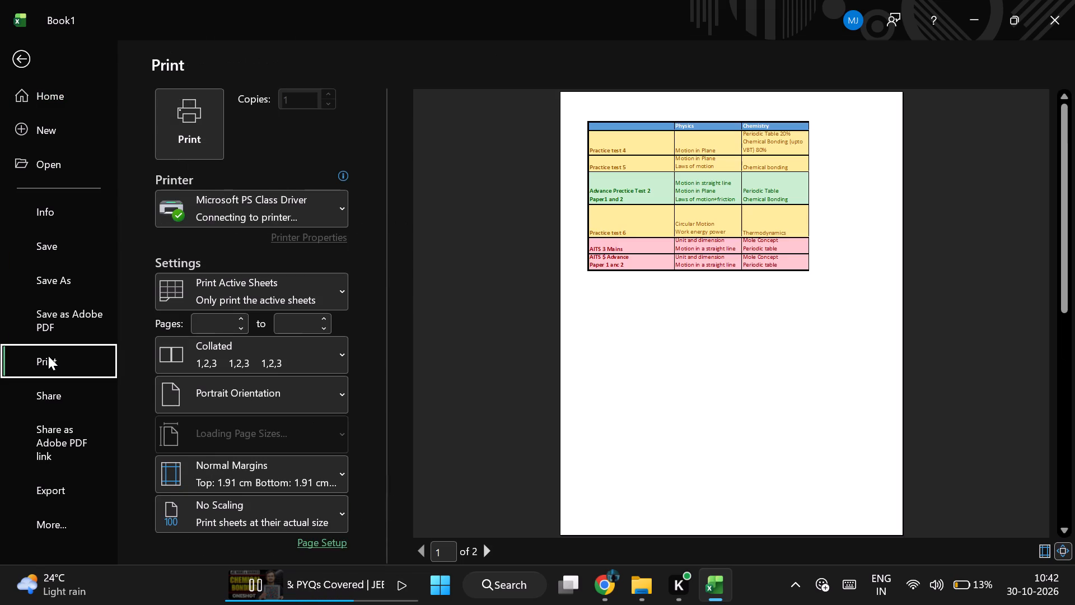
scroll(718, 226, down, 20)
scroll(718, 226, down, 9)
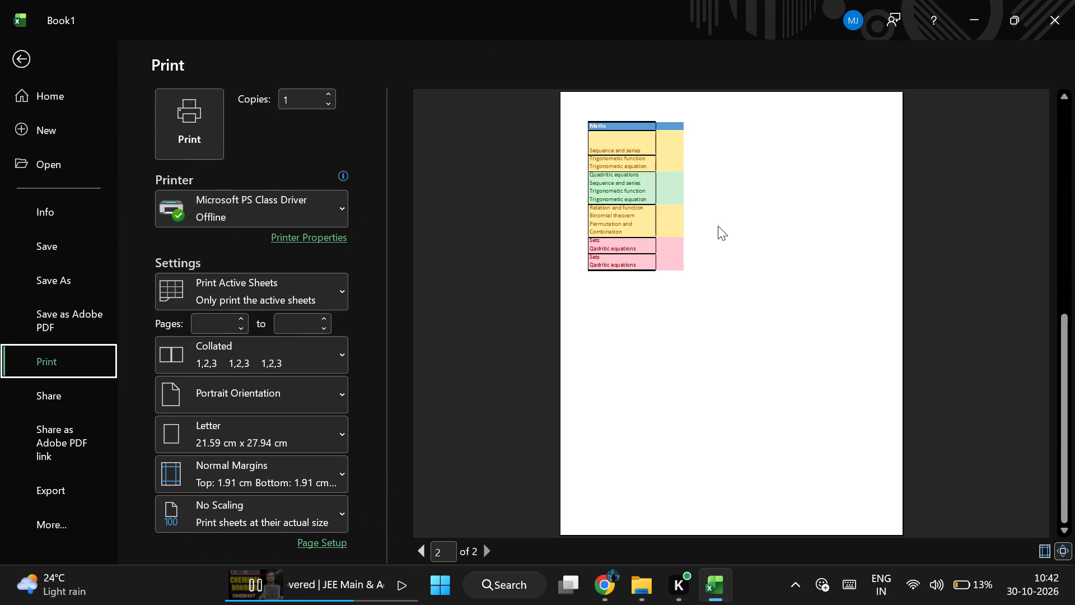
click(342, 205)
click(318, 282)
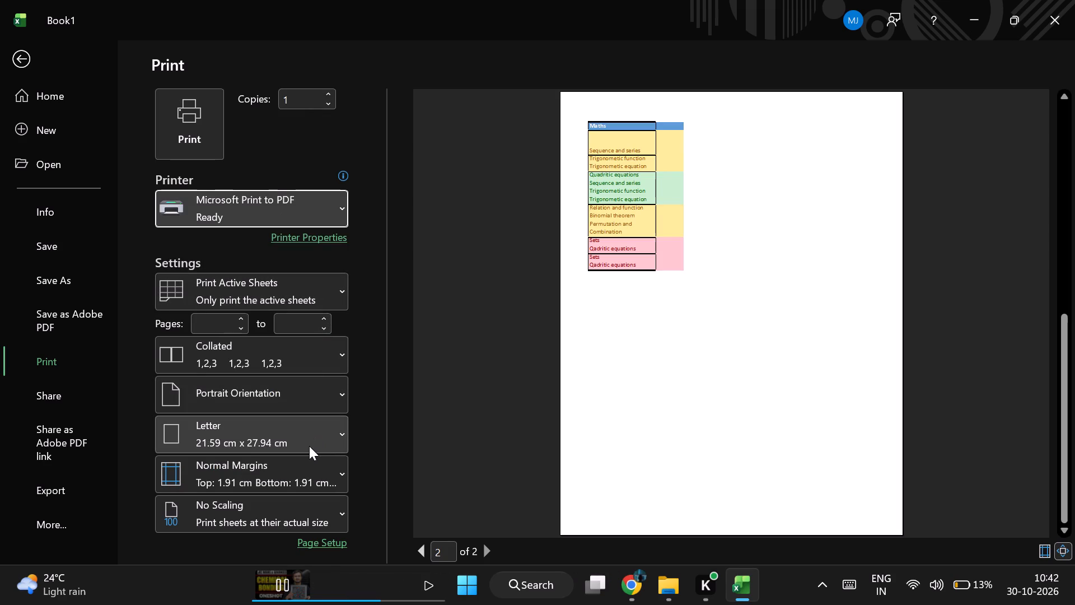
click(324, 438)
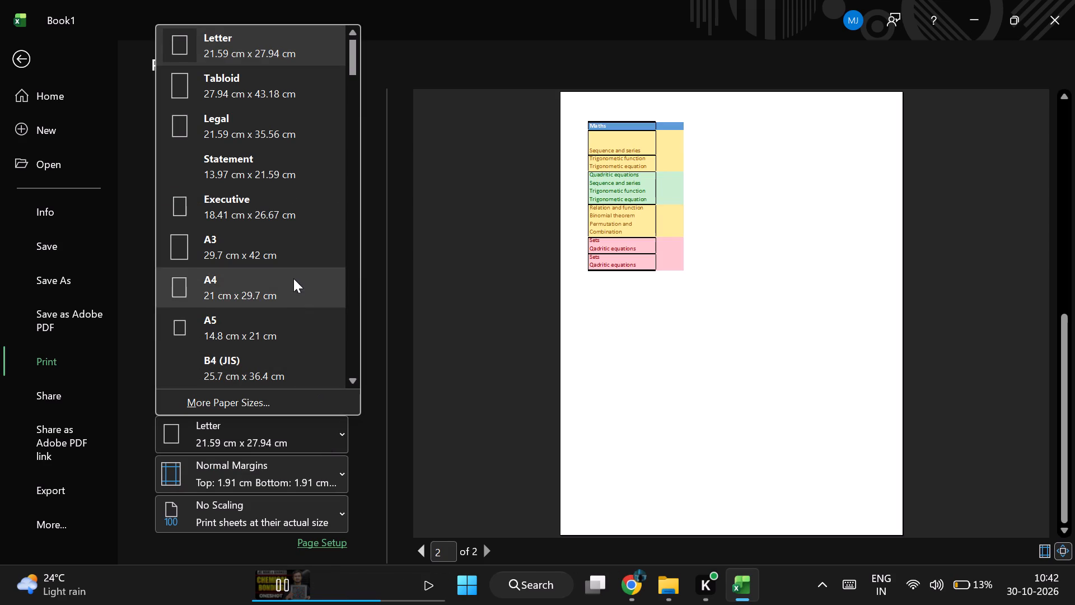
click(307, 443)
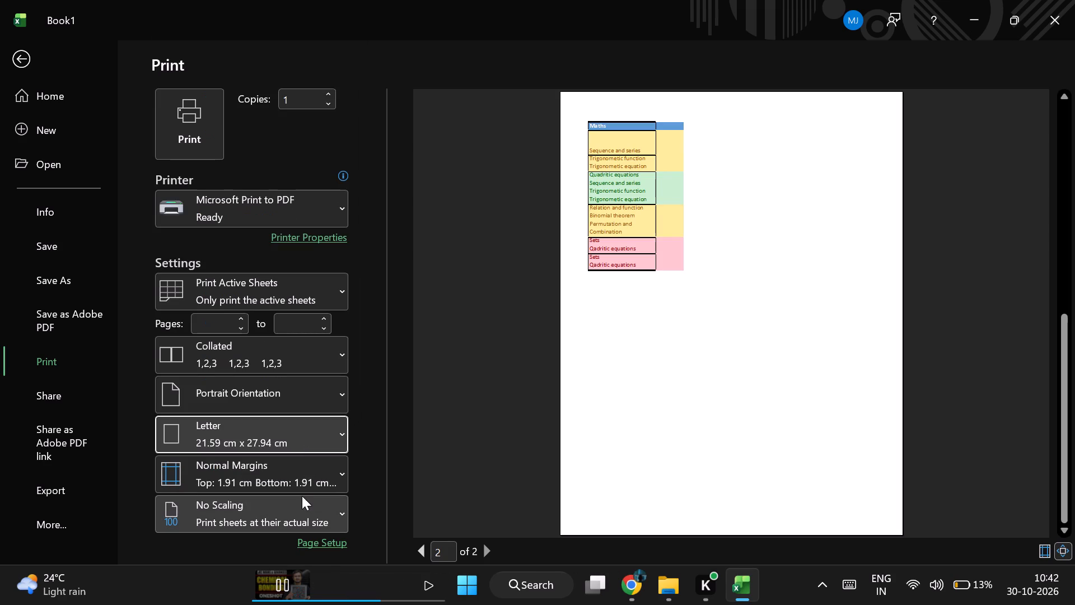
scroll(302, 496, down, 1)
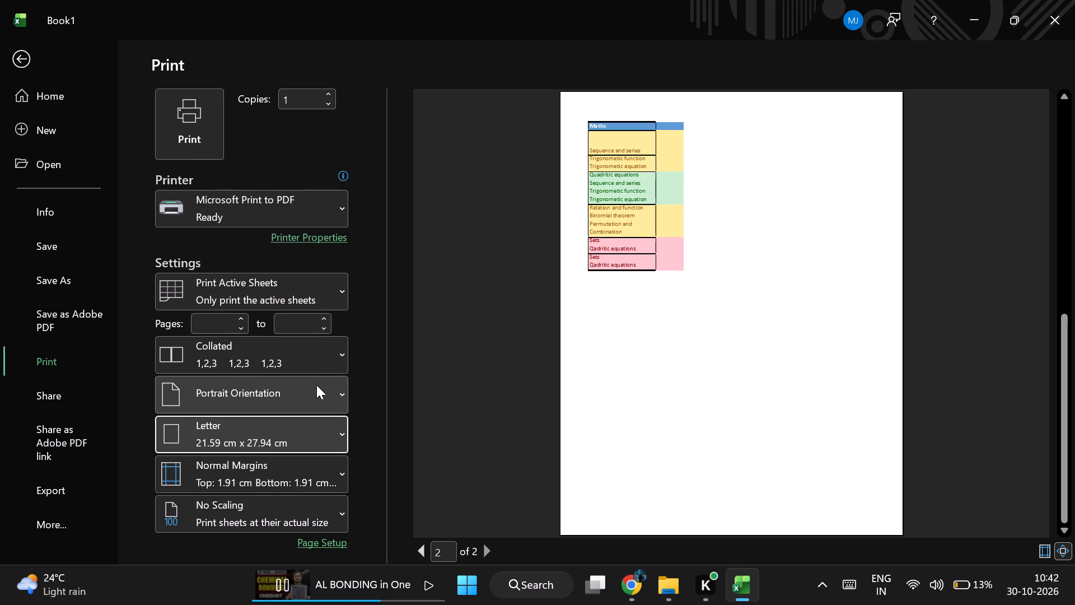
click(14, 55)
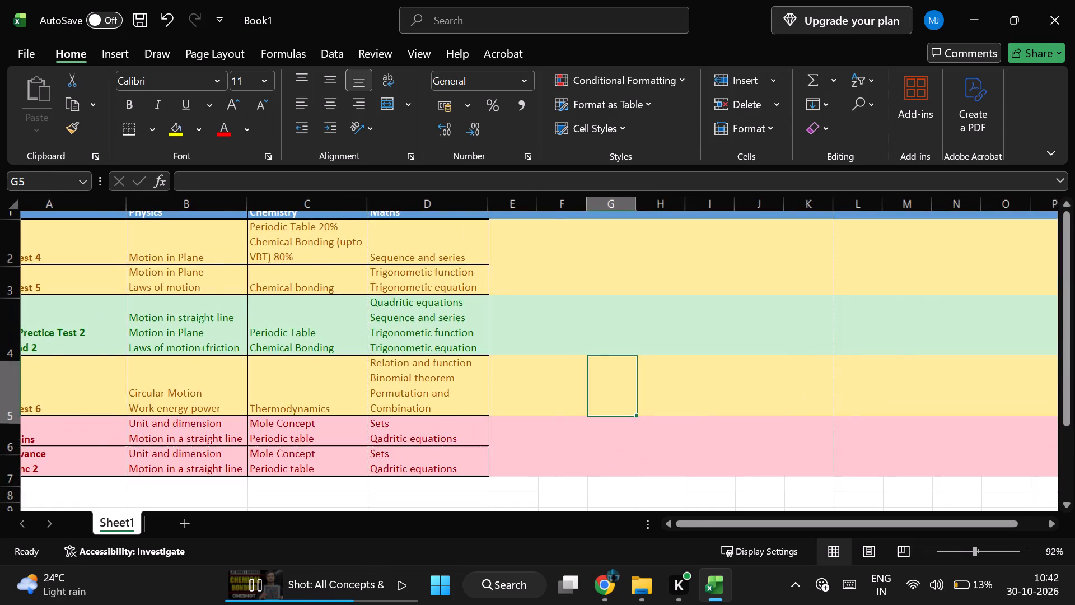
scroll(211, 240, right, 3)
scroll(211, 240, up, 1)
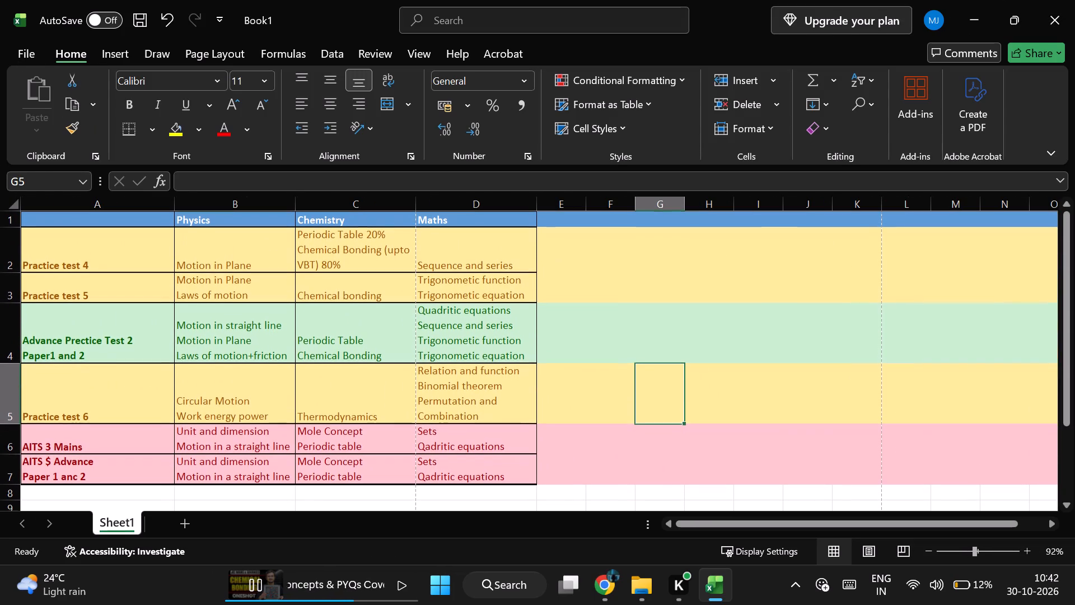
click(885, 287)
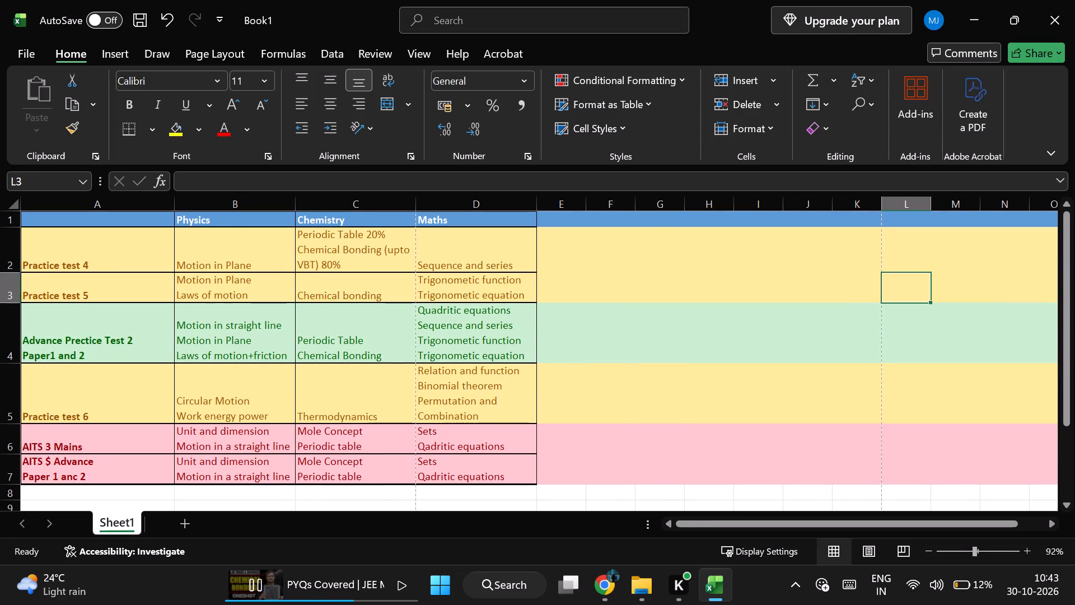
Capture a rectangular screen snip of the test schedule table, from the header row through row 7, across columns A to D.
key(Print)
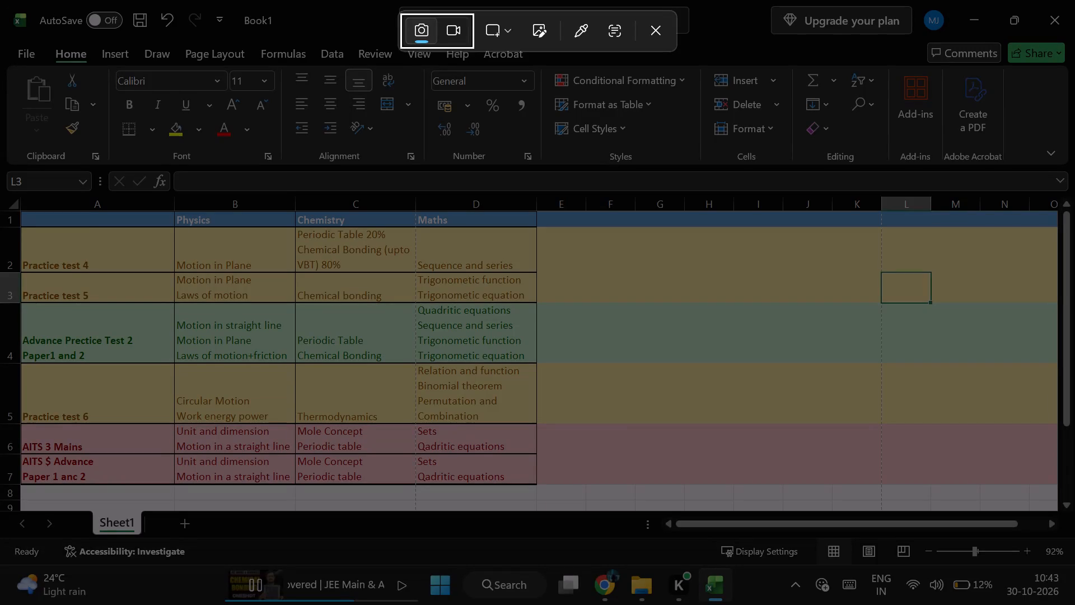
drag(17, 210, 556, 482)
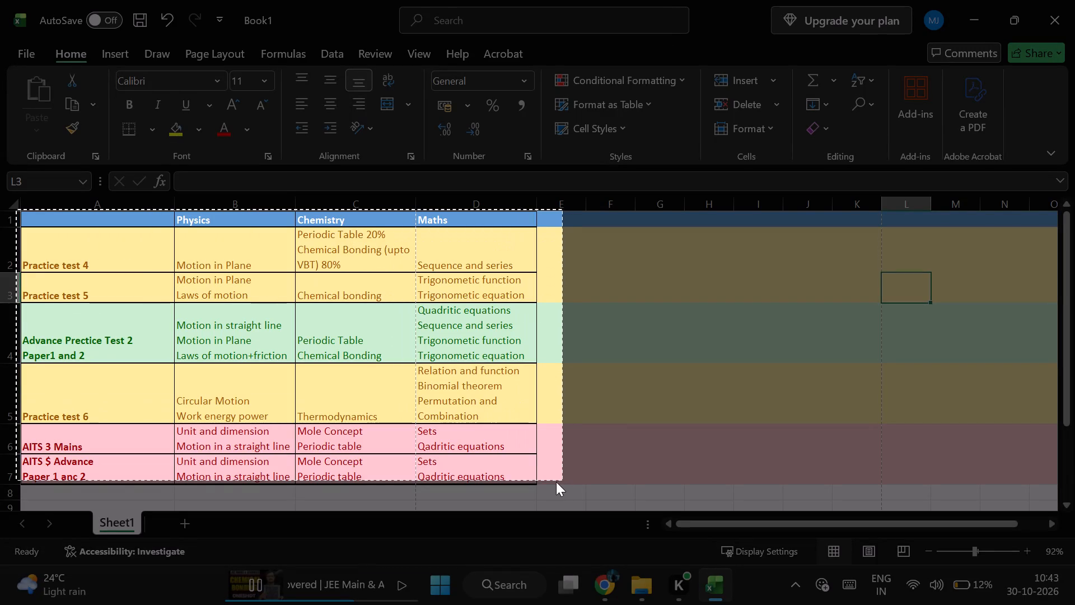
drag(556, 482, 536, 485)
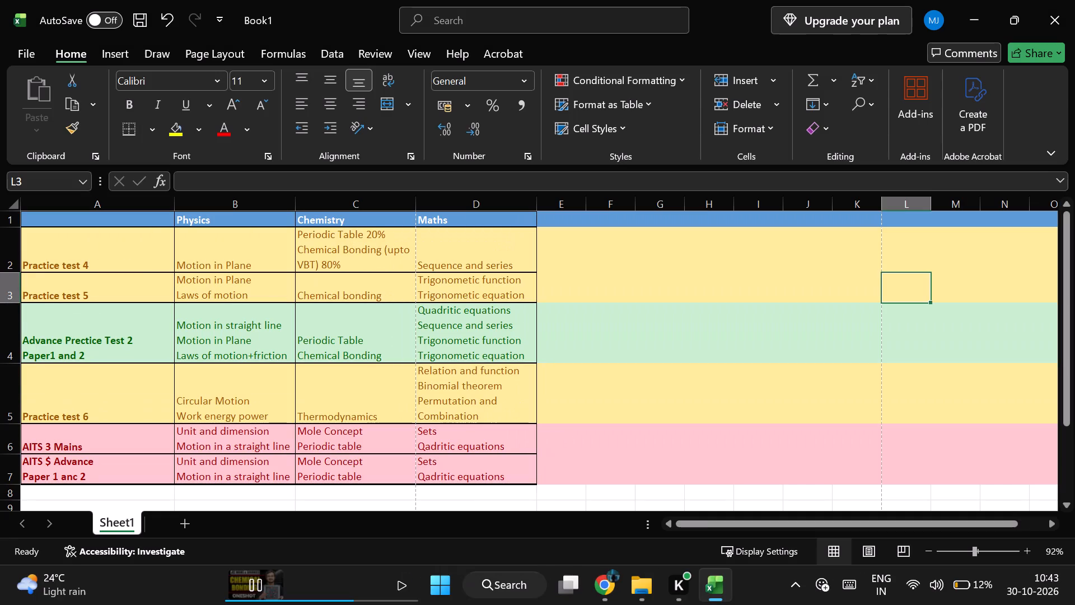
Switch to Google Chrome and open a new blank browser tab.
click(604, 584)
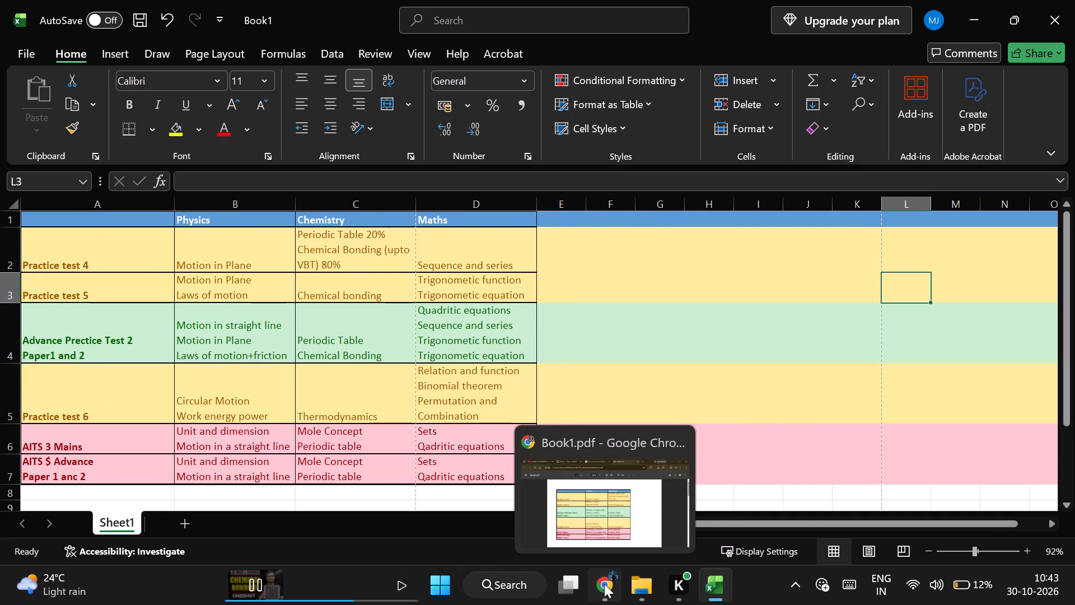
click(779, 13)
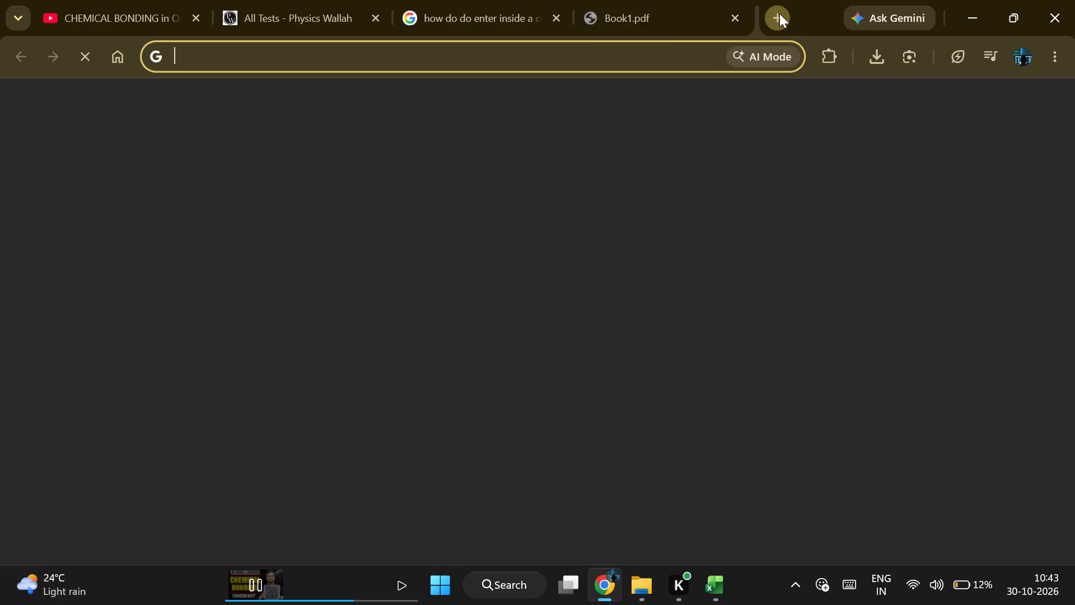